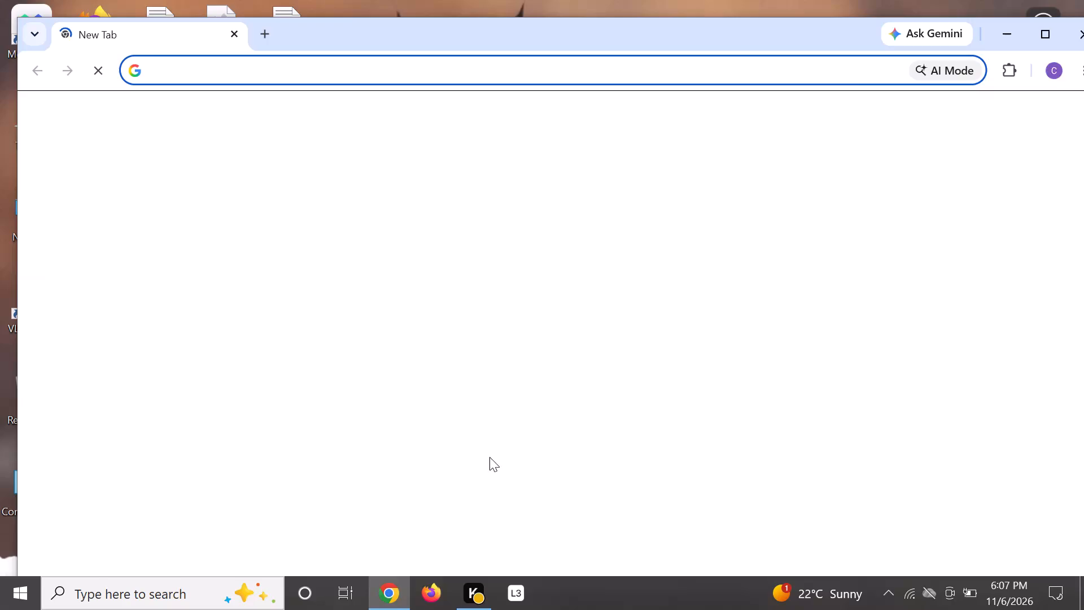
Switch to Firefox and load the TV 47 station's clips for 2026-11-06 in the ReelAnalytics production panel.
left_click(1050, 38)
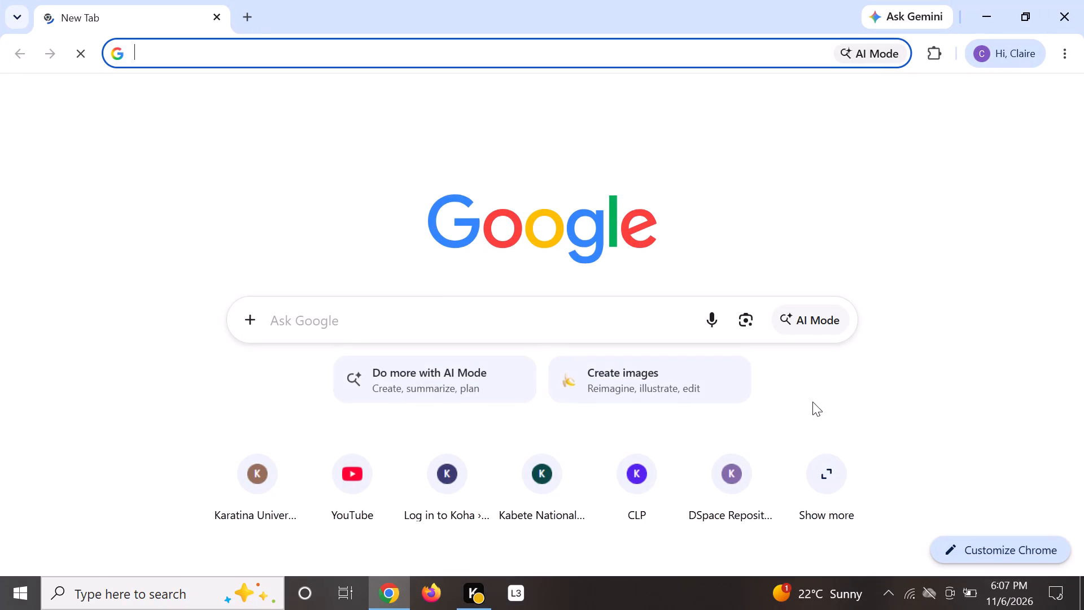
left_click(428, 573)
left_click(426, 592)
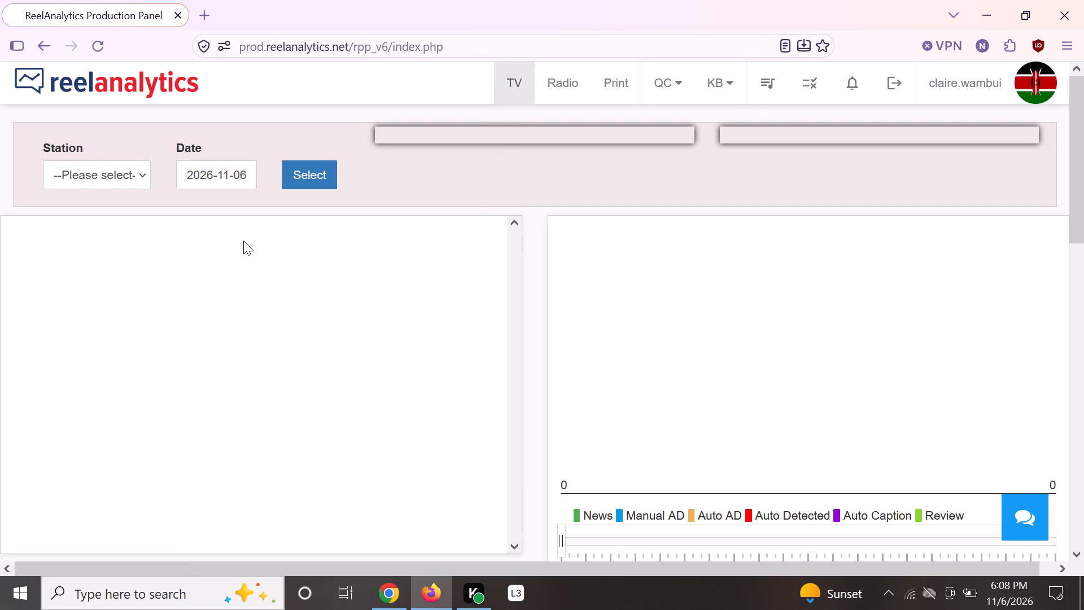
left_click(123, 171)
left_click(126, 248)
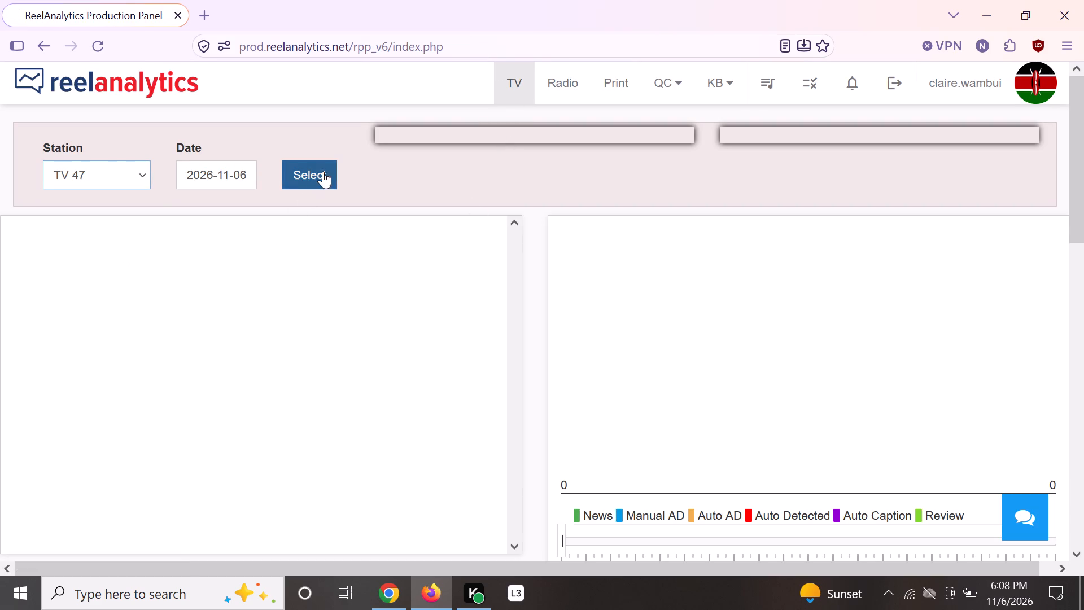
left_click(324, 171)
Look through the TV 47 clip list in the Analysis Panel for entries that still need analysis.
scroll(562, 231, "down", 16)
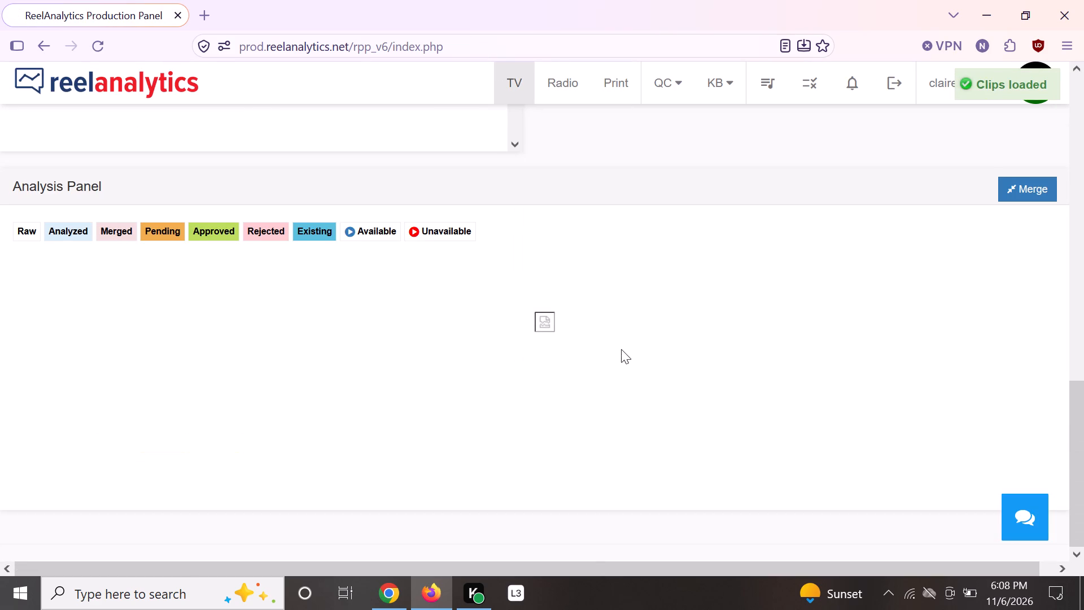
scroll(621, 350, "up", 1)
scroll(623, 354, "down", 3)
scroll(624, 445, "down", 1)
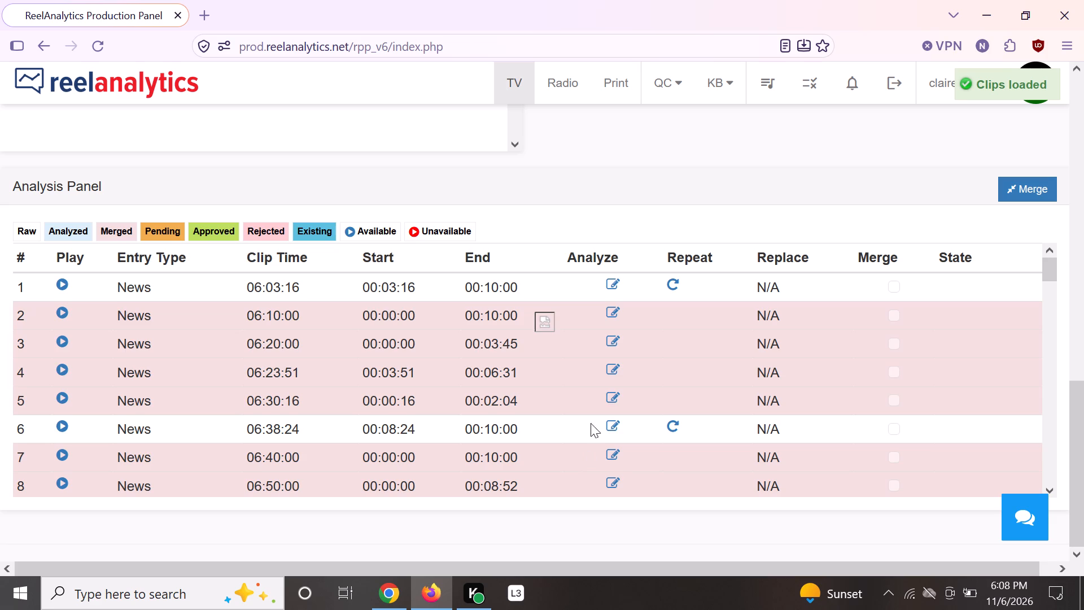
scroll(608, 395, "down", 3)
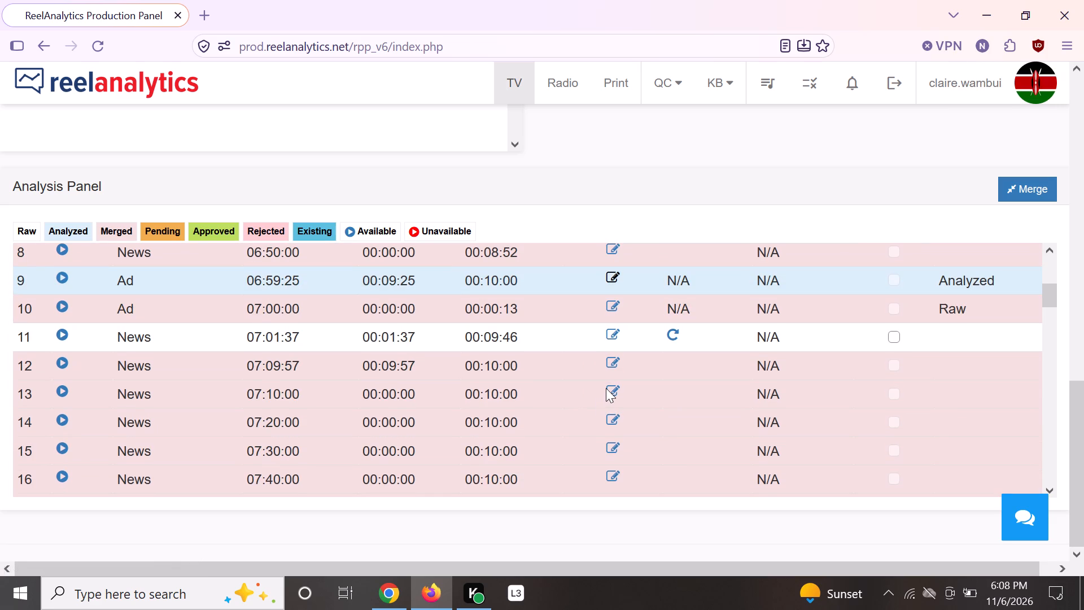
scroll(679, 347, "down", 9)
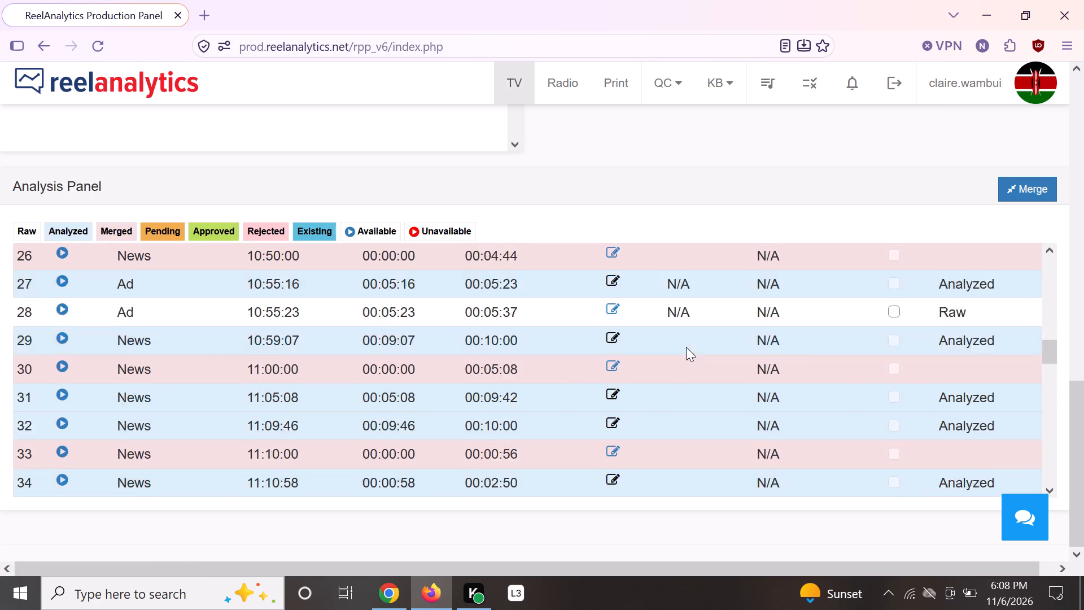
scroll(686, 347, "down", 7)
scroll(689, 351, "up", 1)
scroll(689, 351, "down", 4)
scroll(692, 350, "up", 1)
scroll(693, 350, "down", 2)
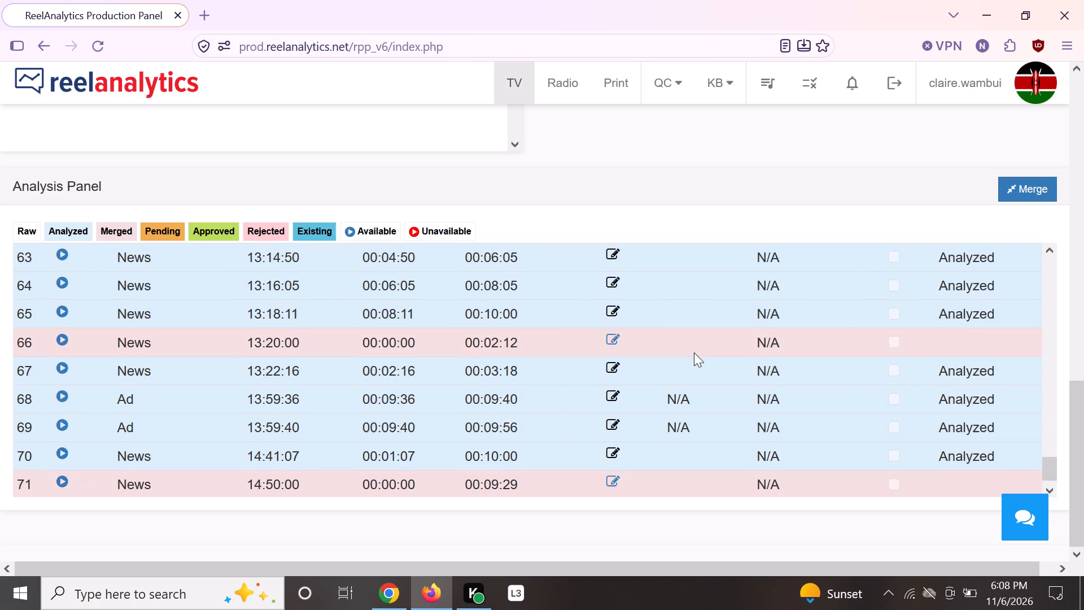
scroll(701, 352, "down", 5)
scroll(701, 354, "up", 1)
scroll(701, 354, "down", 2)
scroll(707, 356, "up", 1)
scroll(707, 358, "down", 4)
scroll(705, 374, "up", 7)
scroll(706, 374, "down", 1)
scroll(706, 374, "up", 1)
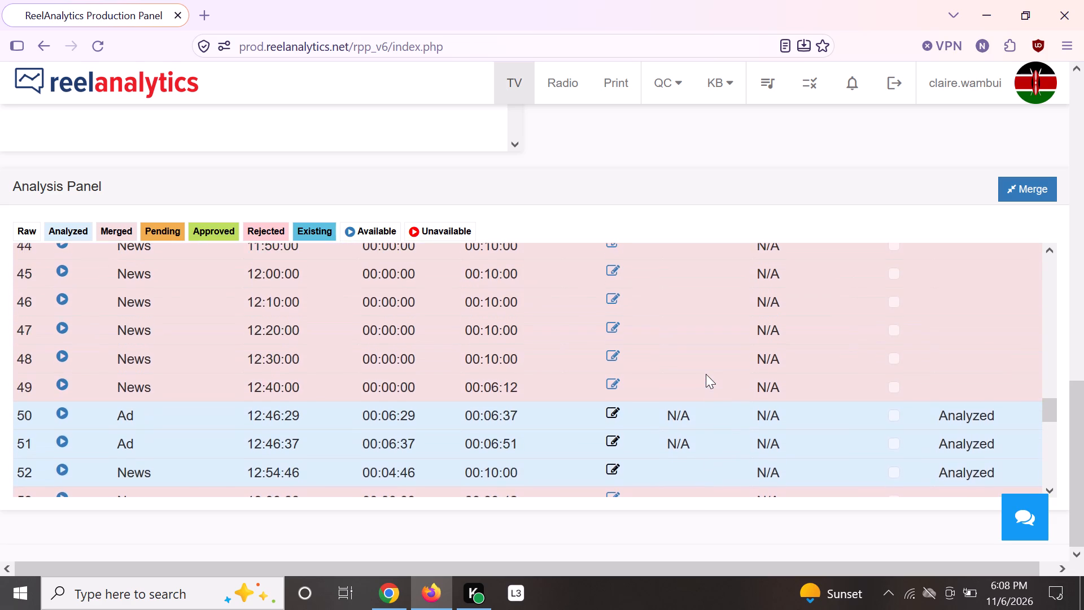
scroll(707, 374, "up", 9)
scroll(698, 386, "down", 2)
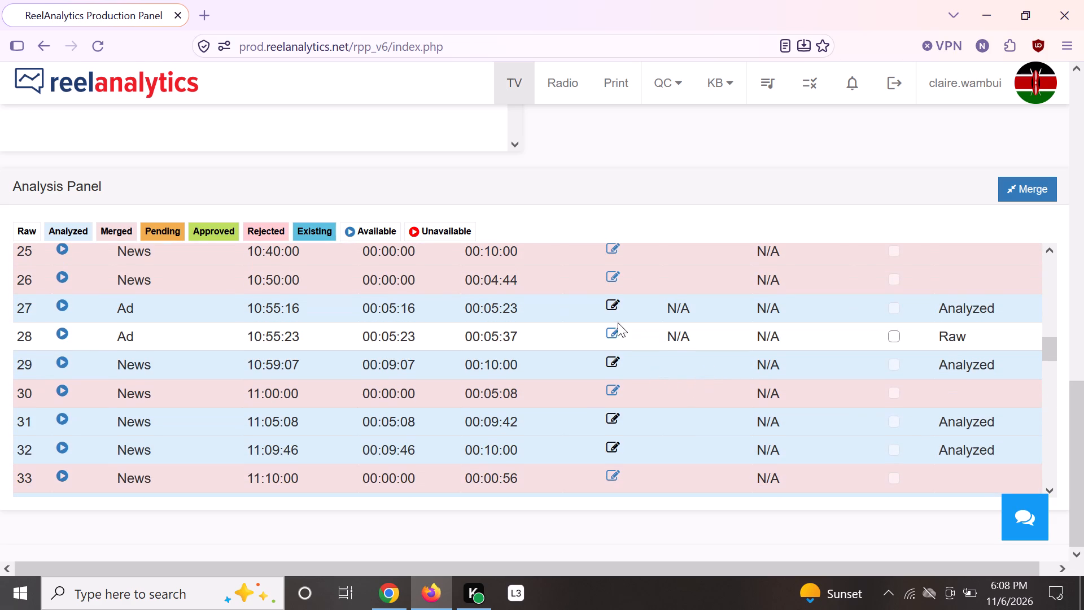
scroll(619, 324, "up", 1)
scroll(619, 324, "down", 5)
scroll(619, 324, "up", 2)
Open the unanalyzed TV 47 news clip running 00:04:24 to 00:06:04 for analysis and start its video.
left_click(617, 404)
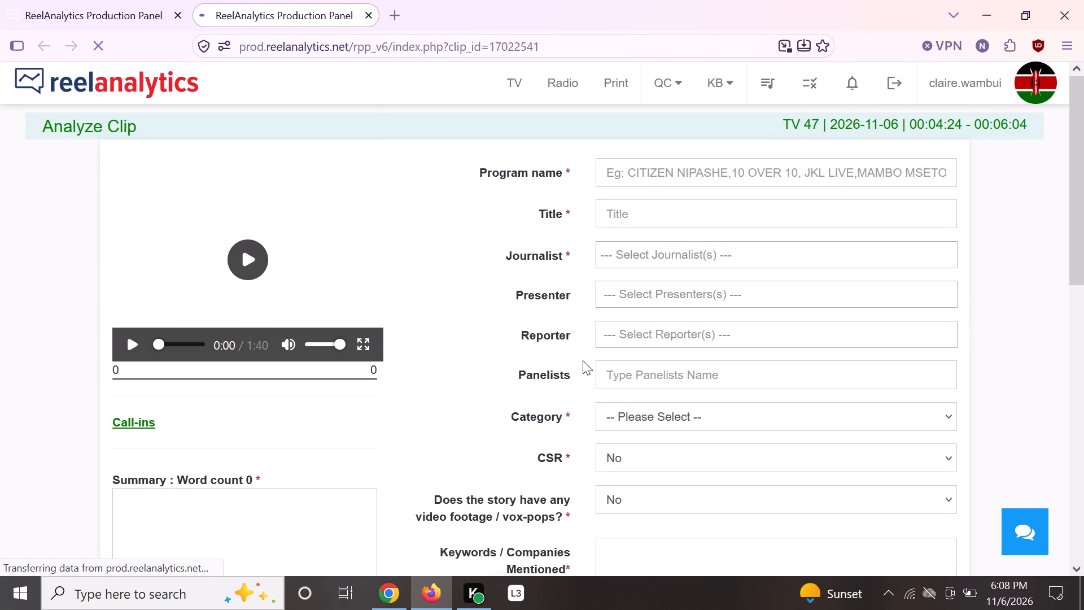
left_click(266, 252)
Fill in News as the program name, add the journalist matching "pa", and set the category to News.
left_click(626, 162)
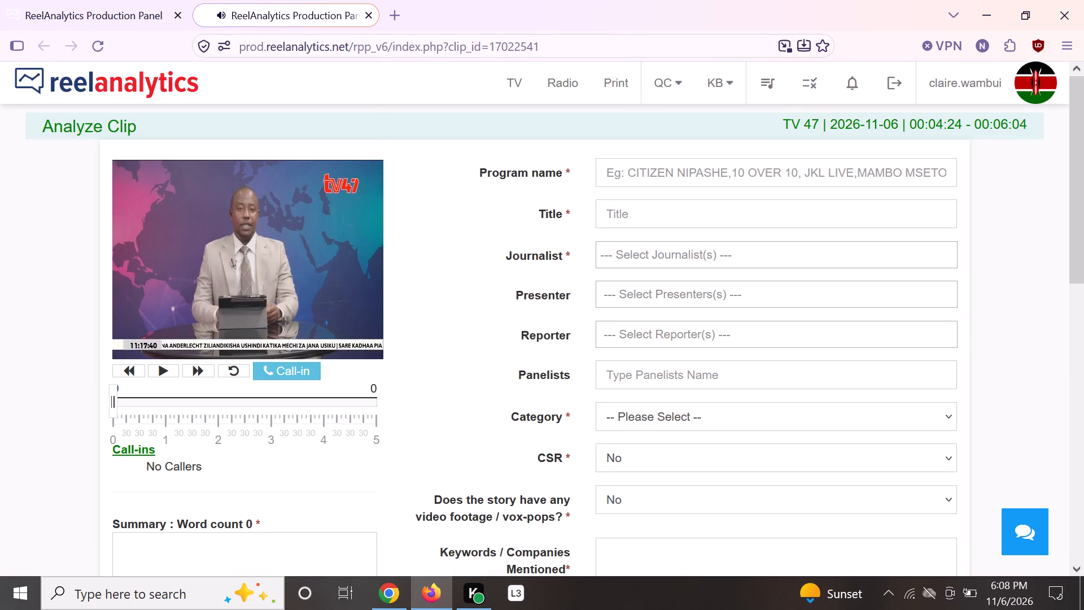
key("n")
left_click(650, 201)
left_click(643, 255)
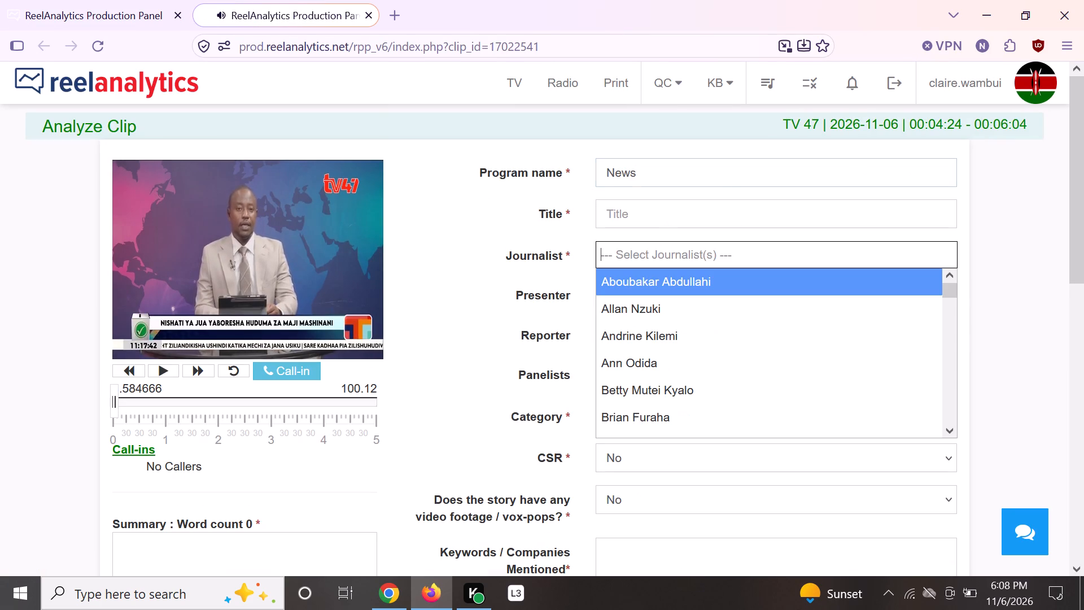
type("pa")
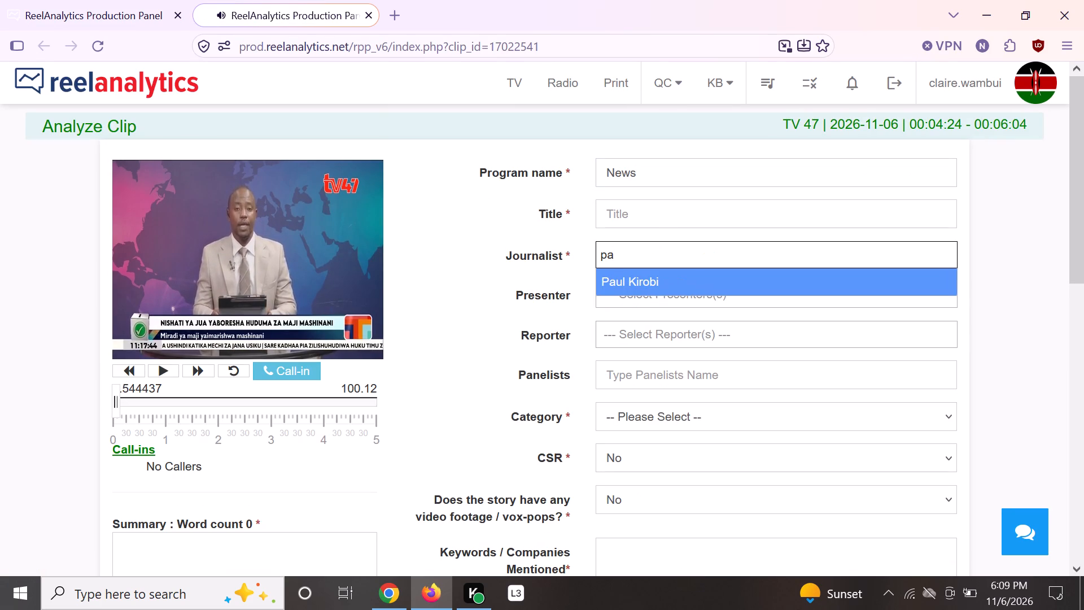
key("Return")
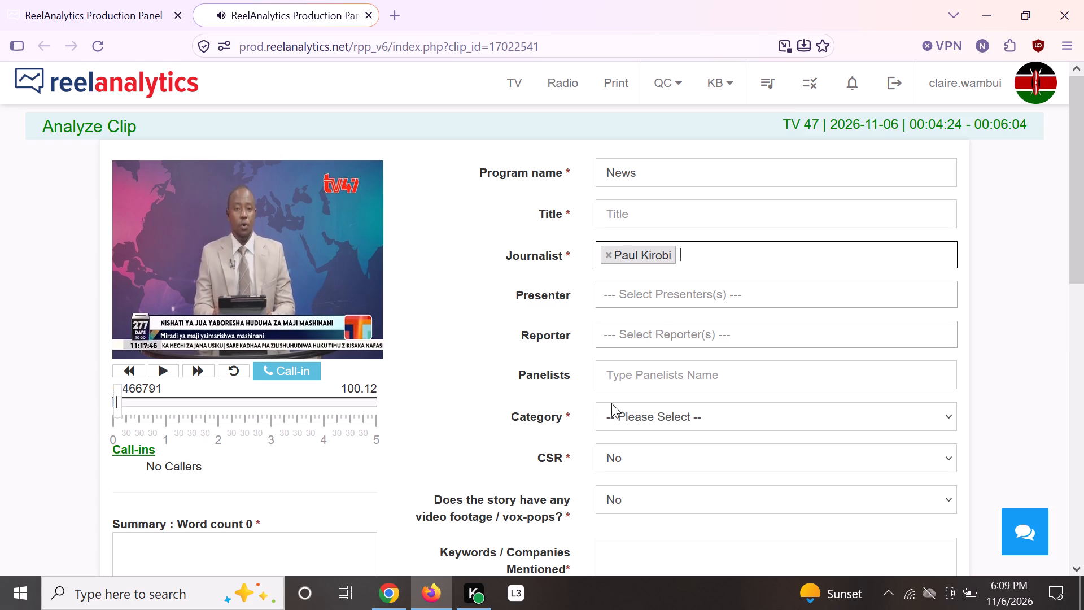
left_click(642, 425)
left_click(646, 281)
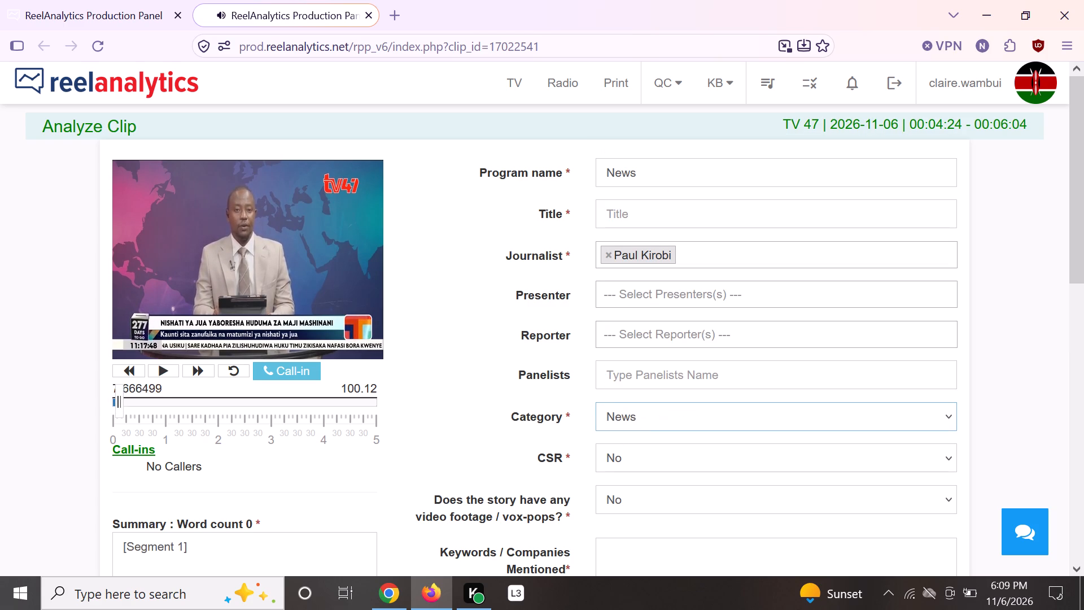
Replay the clip from near its start and answer Yes to whether the story has video footage or vox-pops.
scroll(471, 267, "up", 1)
scroll(471, 267, "down", 1)
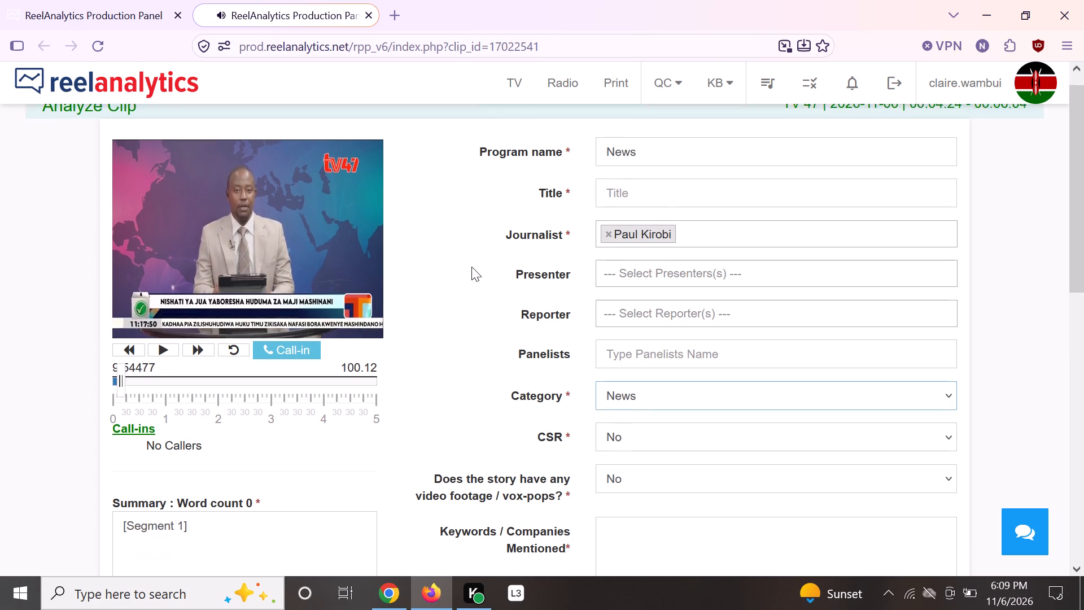
left_click_drag(164, 251, 147, 255)
scroll(458, 286, "down", 1)
left_click(671, 315)
left_click(675, 367)
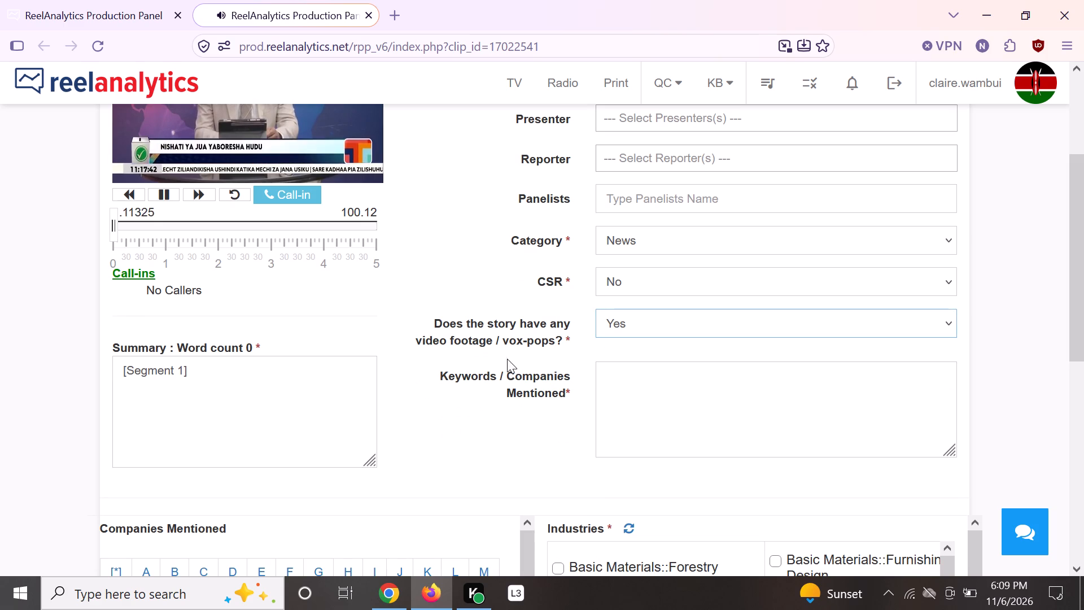
Write "water projects in county-busia homabay" under [Segment 1] in the clip's Summary.
left_click(158, 392)
type("water pro")
key("j")
type("ects")
key("space")
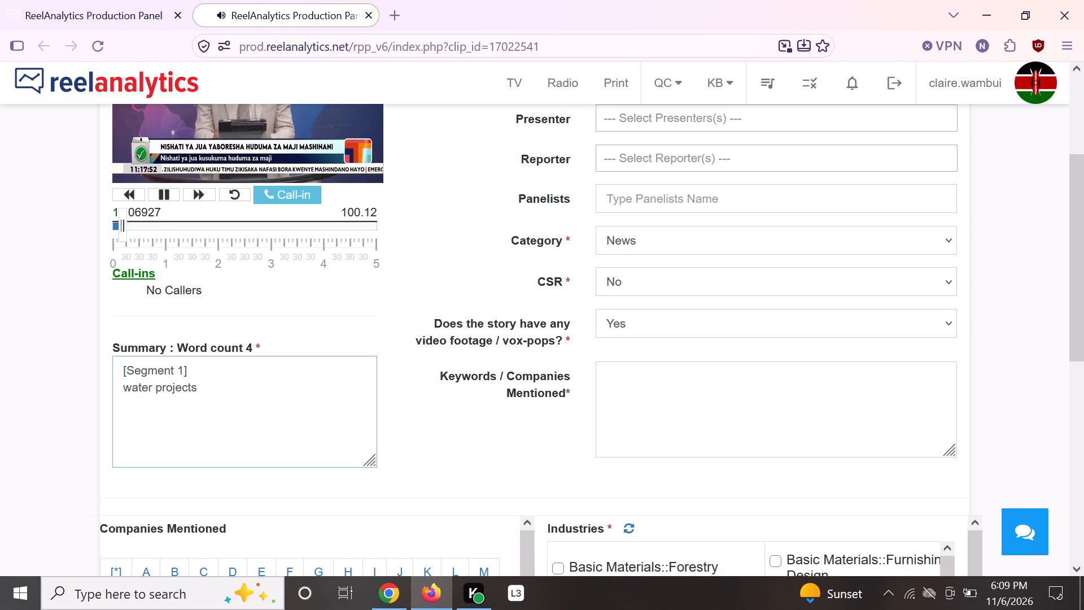
key("i")
type("n county")
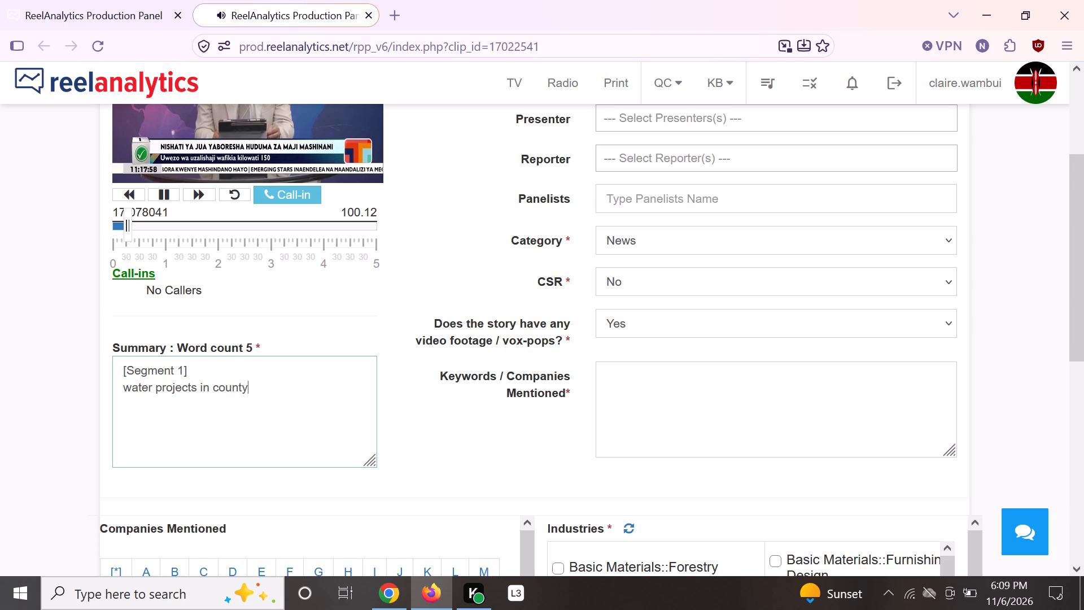
type("-busia hi")
key("BackSpace")
type("omabay")
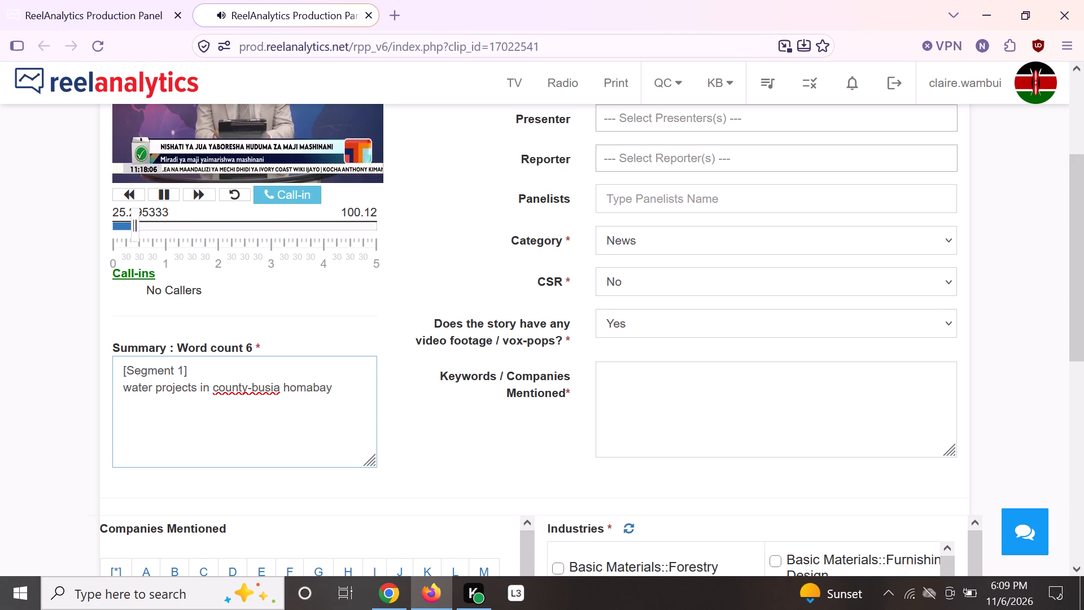
Cut the water projects line out of the Summary and search Google for it in a new Chrome tab, using AI Mode.
left_click_drag(346, 390, 116, 394)
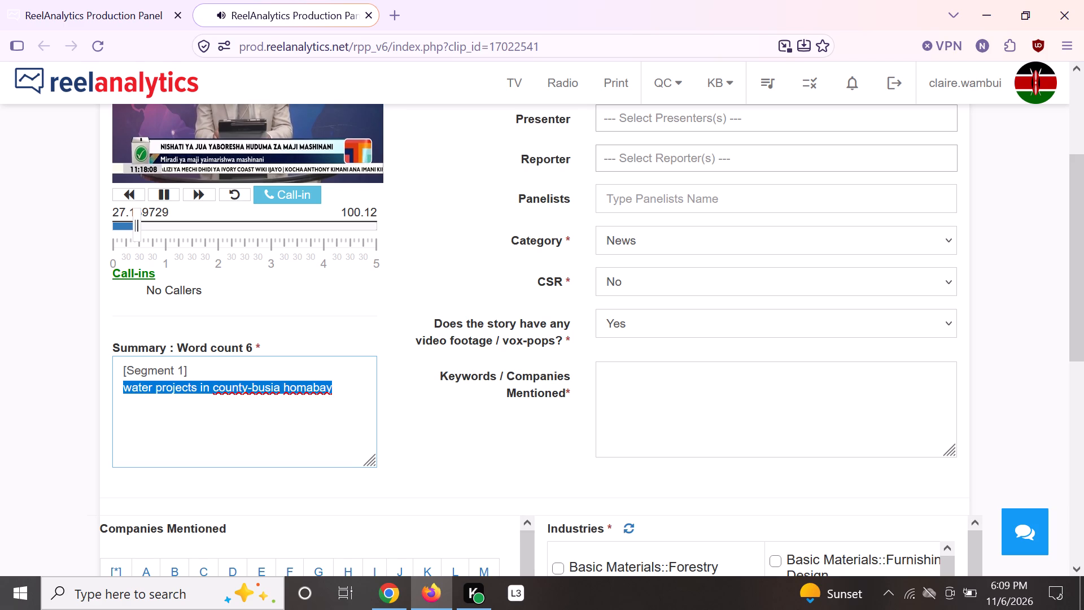
right_click(128, 391)
left_click(227, 73)
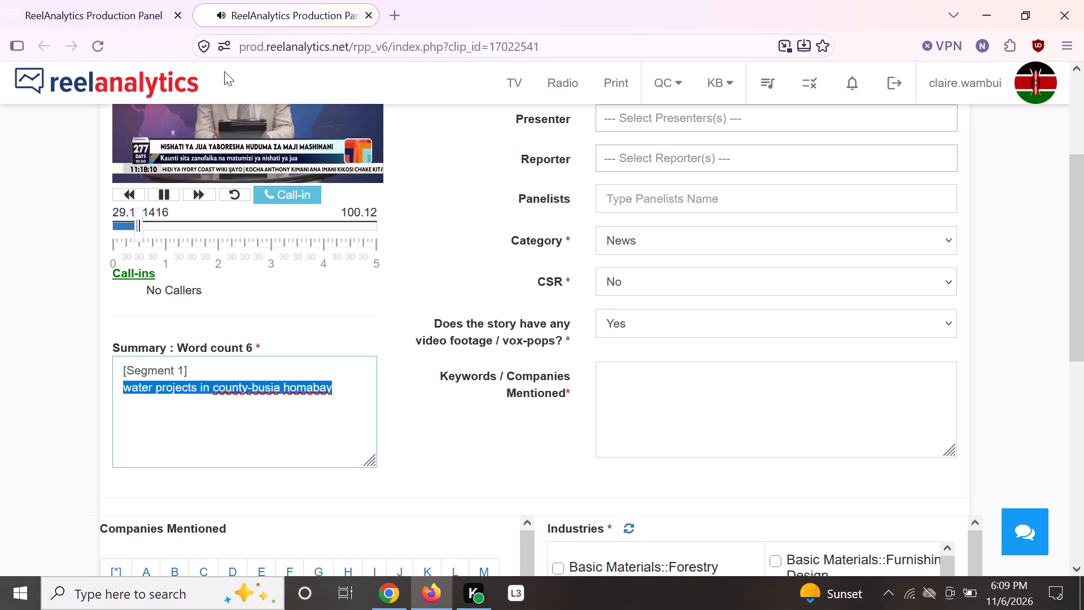
left_click(397, 596)
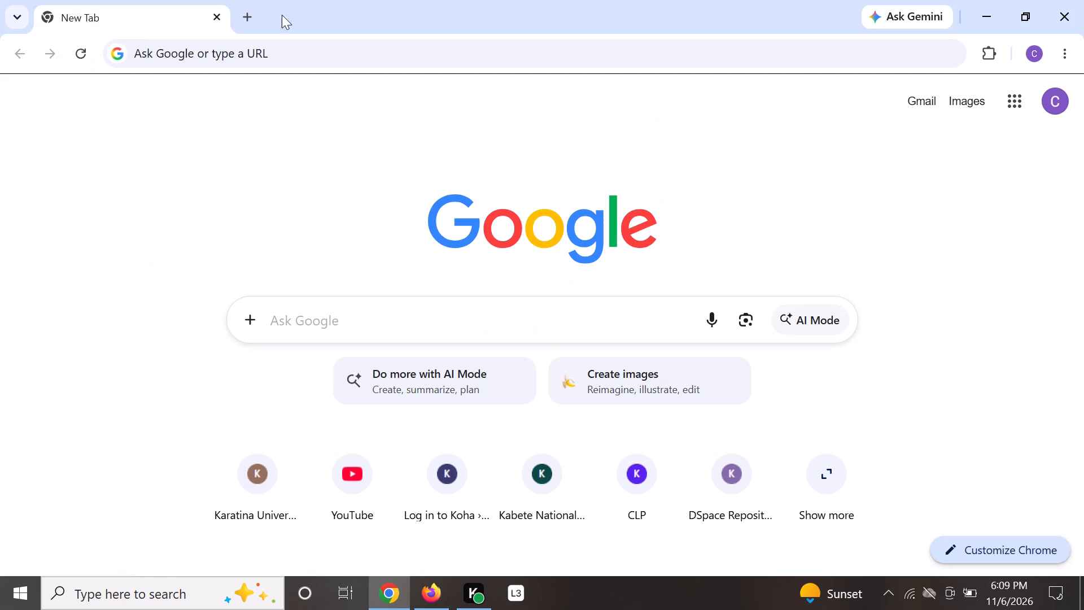
left_click(246, 13)
right_click(202, 53)
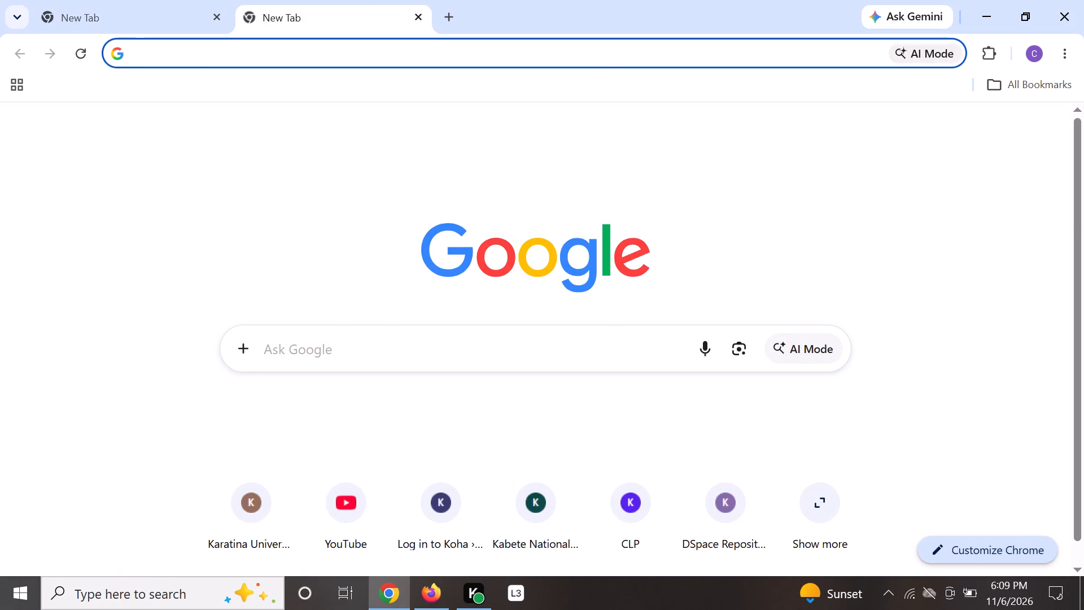
left_click(279, 195)
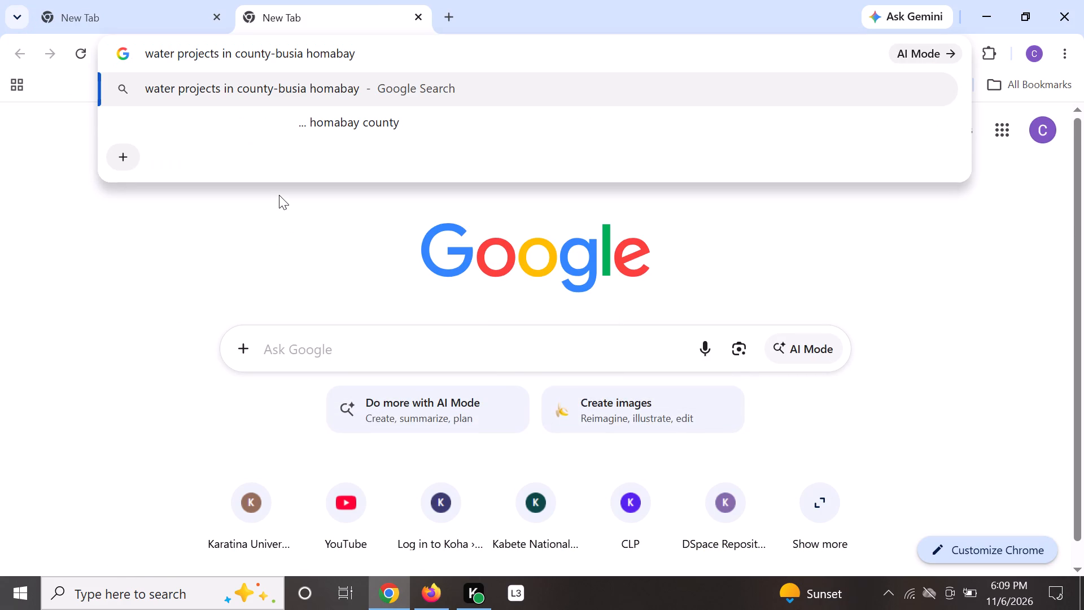
key("Return")
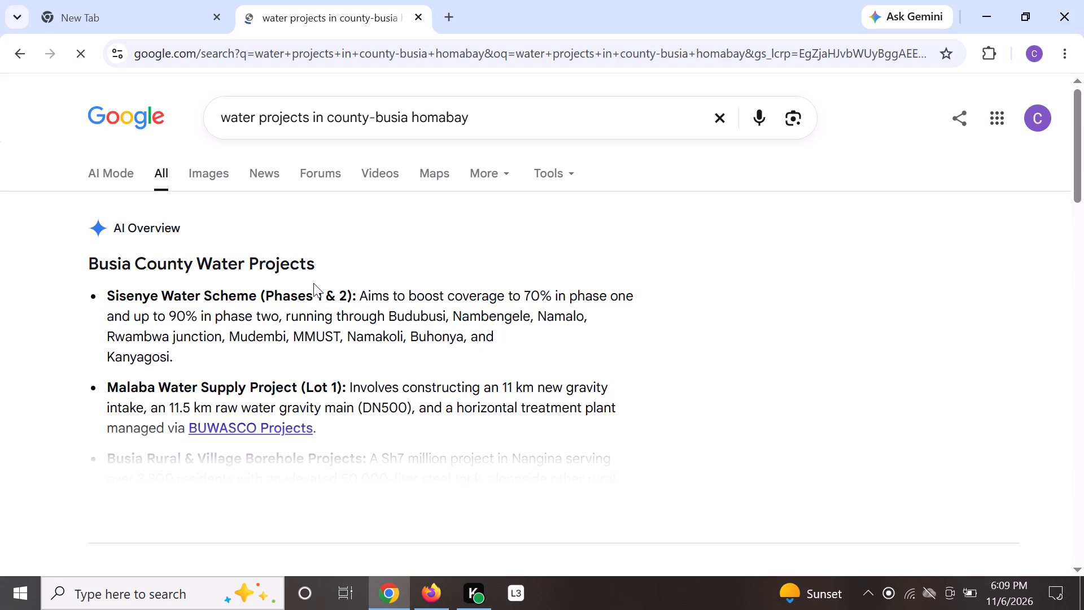
left_click(107, 169)
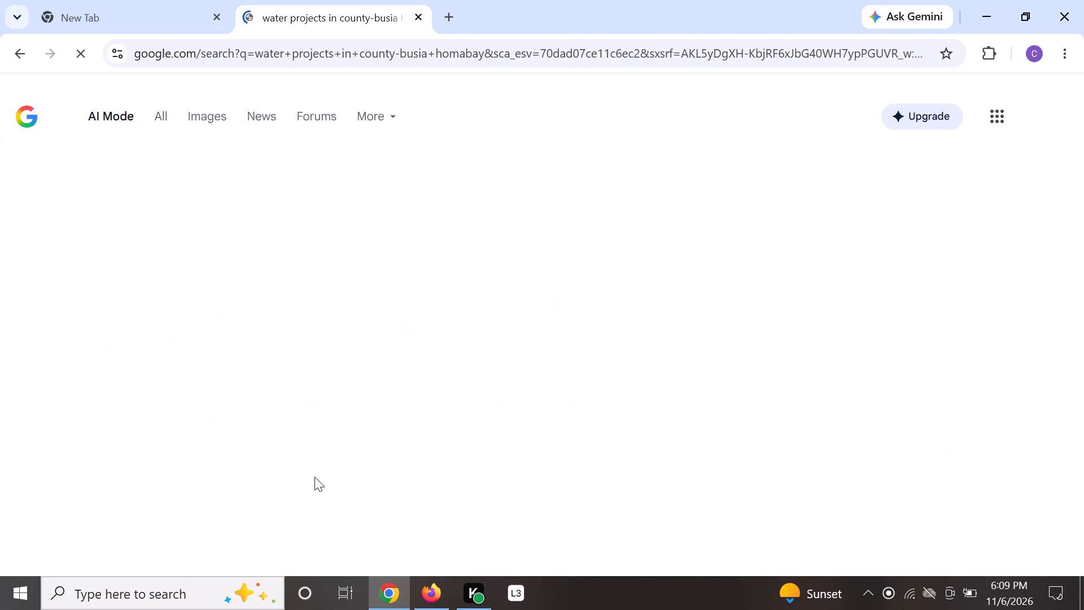
left_click(445, 596)
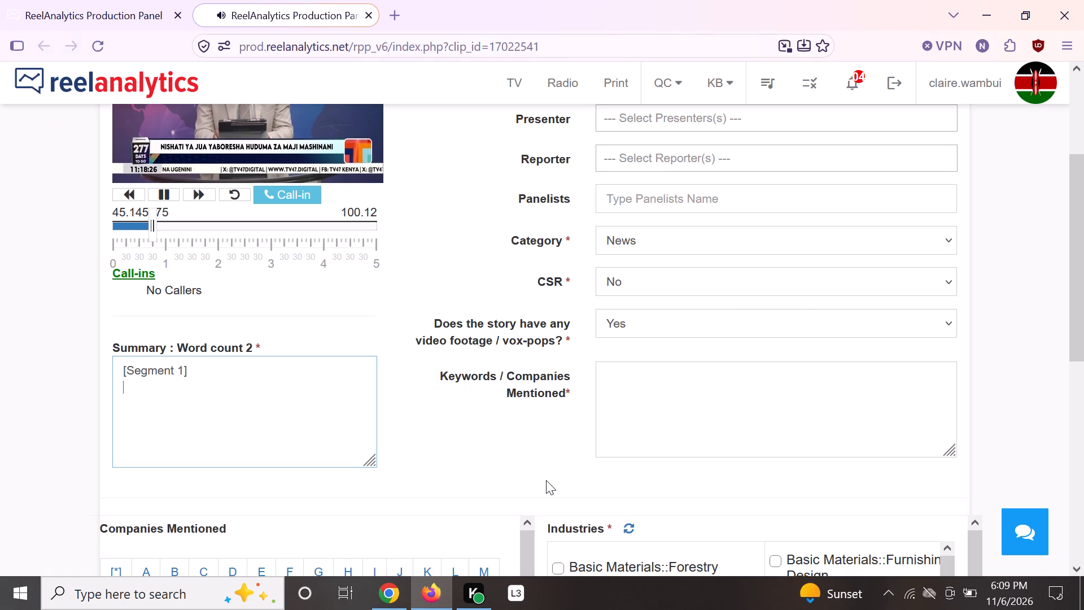
left_click(396, 599)
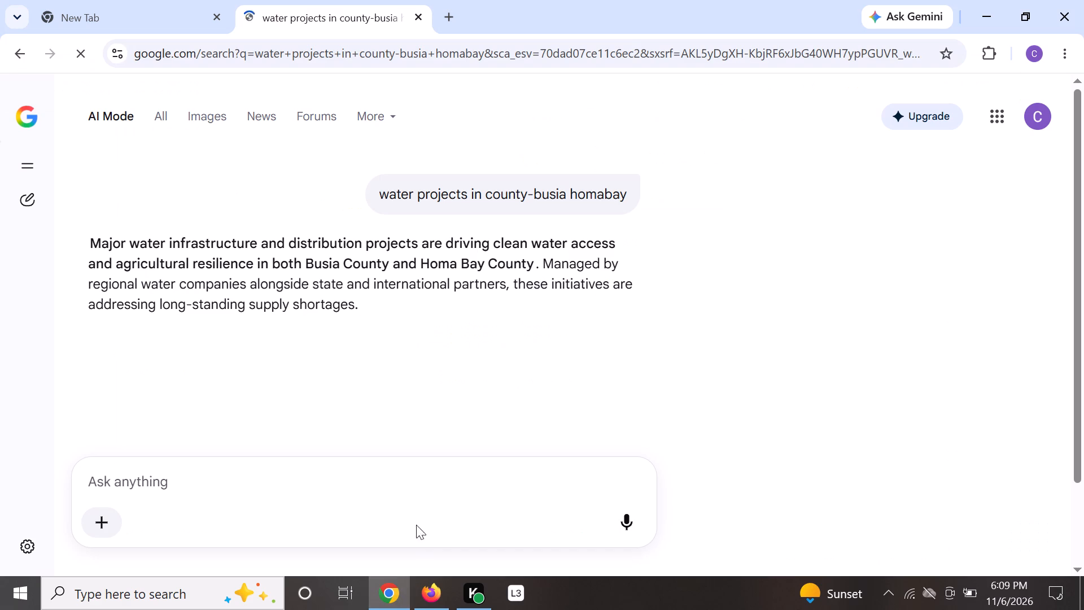
Copy the AI answer's bold opening statement on Busia and Homa Bay water projects into the Firefox clip Summary under [Segment 1], ending with a period.
left_click_drag(91, 245, 113, 247)
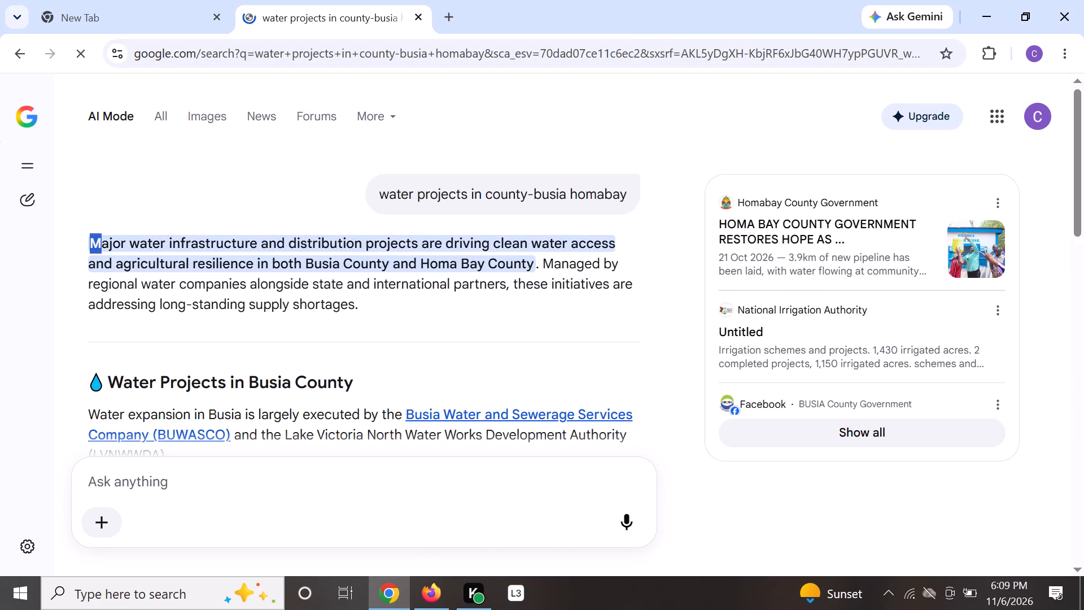
left_click_drag(113, 247, 534, 258)
right_click(505, 253)
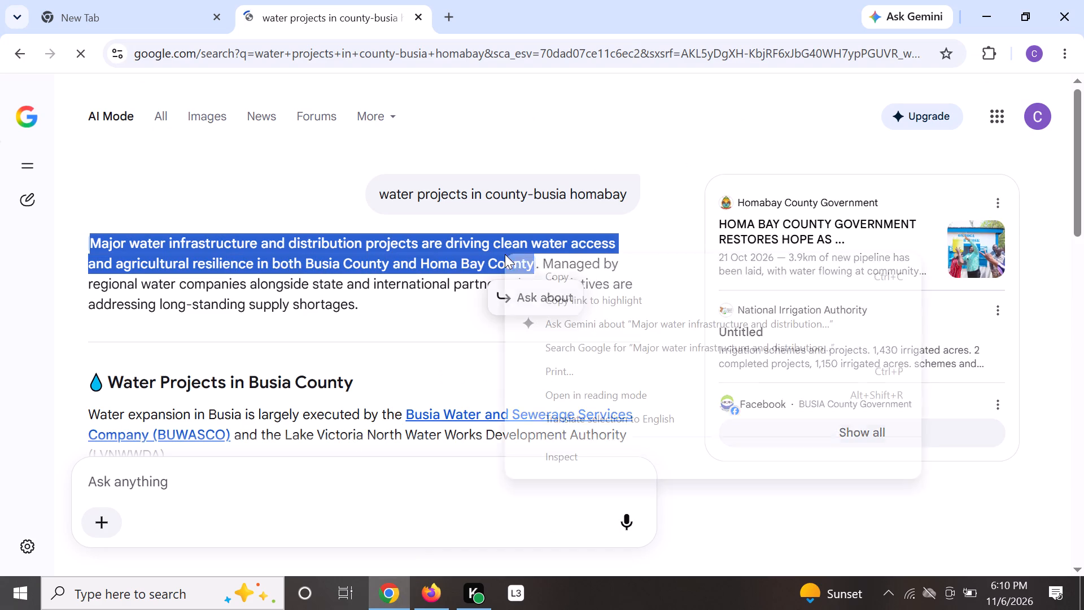
left_click(545, 271)
left_click(433, 595)
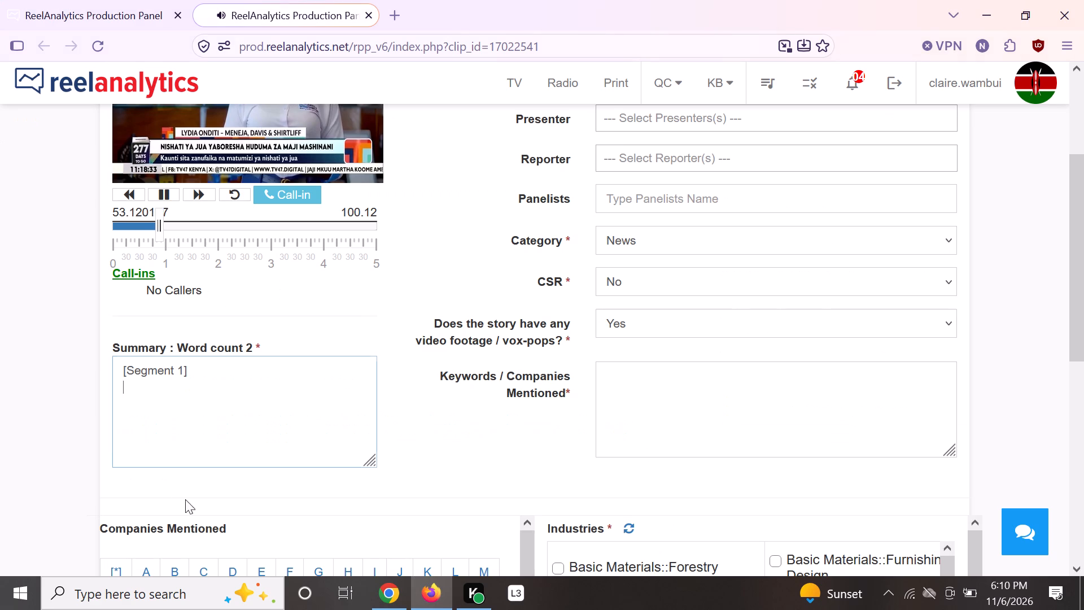
right_click(126, 389)
left_click(195, 168)
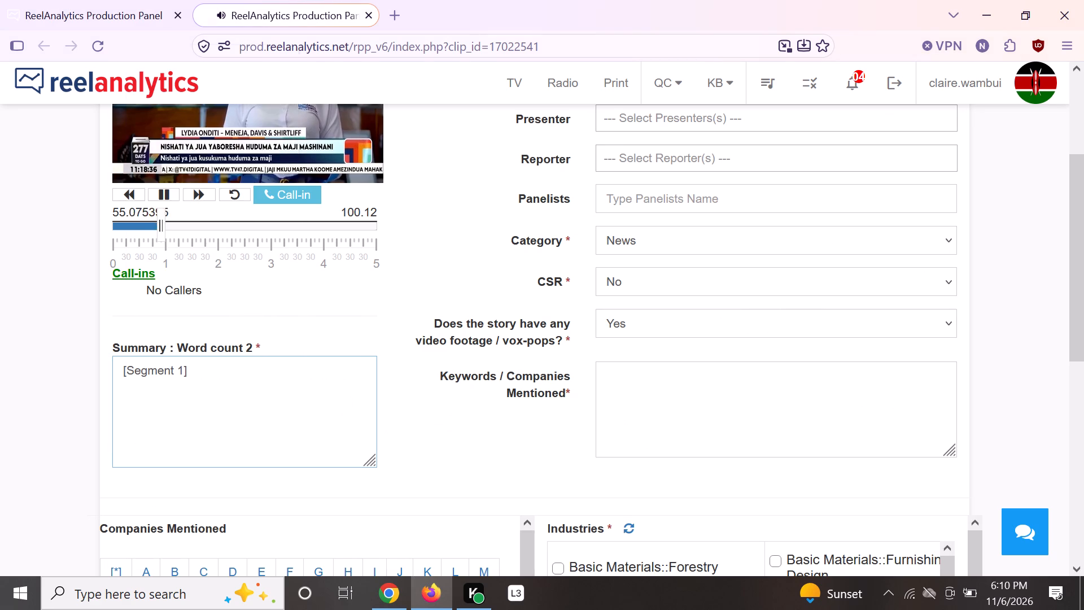
key("period")
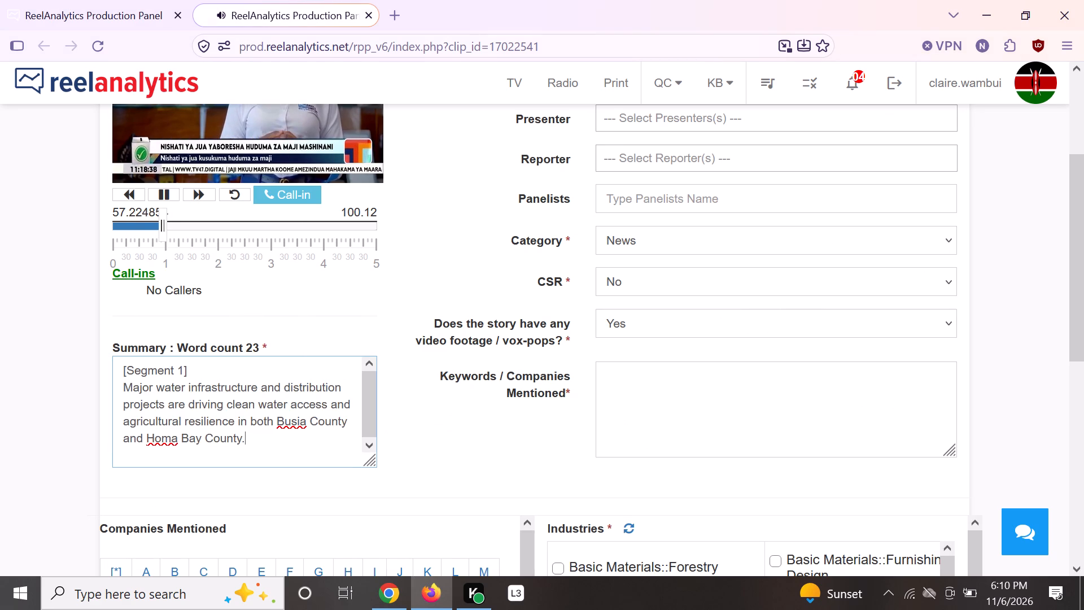
Enter "Water Projects" as the clip's title.
scroll(600, 197, "up", 2)
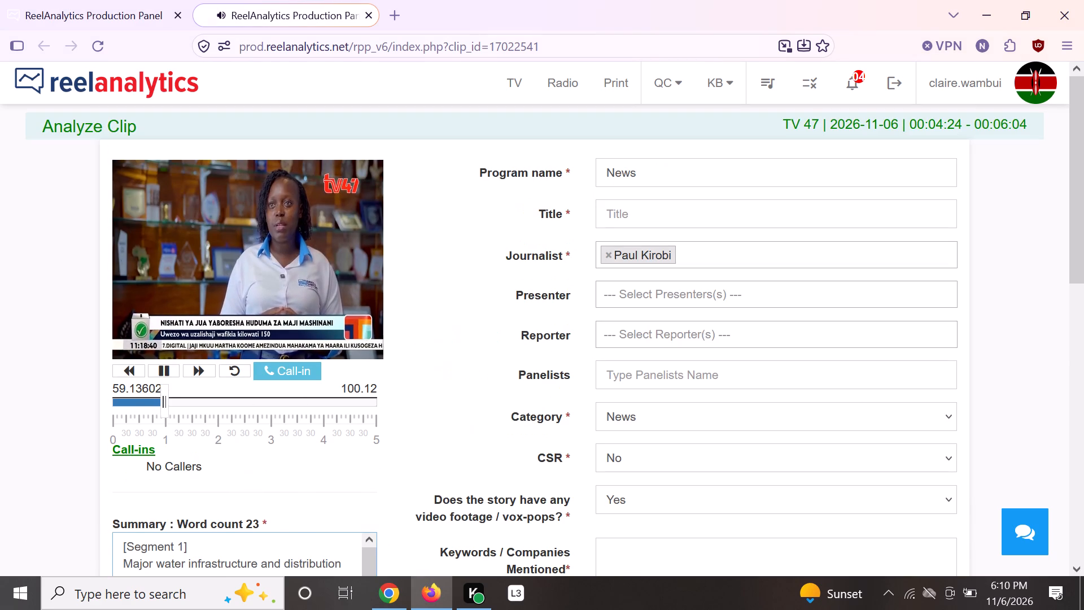
left_click(608, 220)
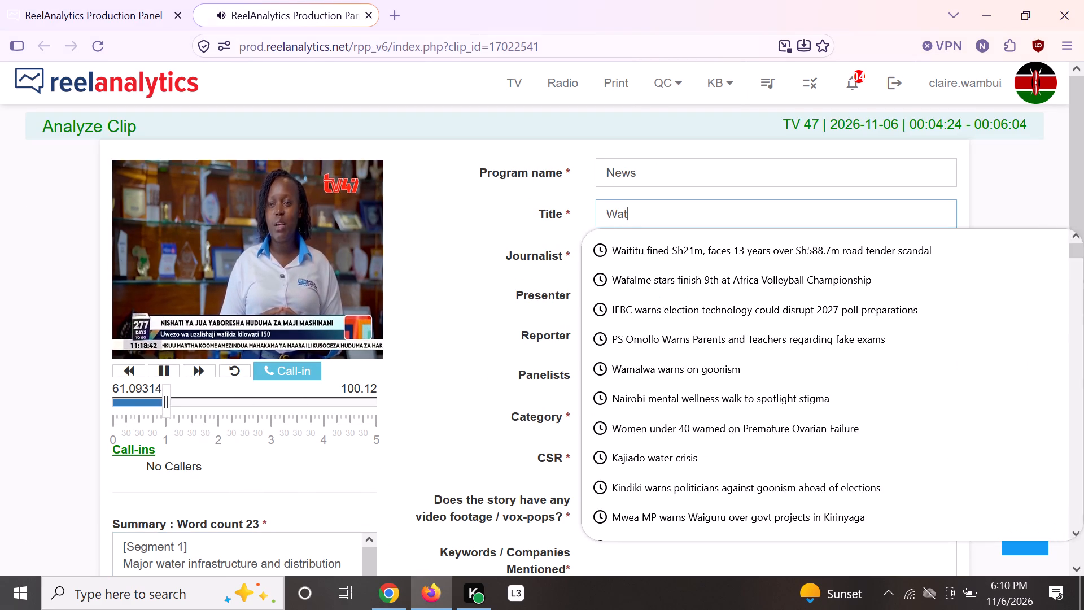
type("rojects")
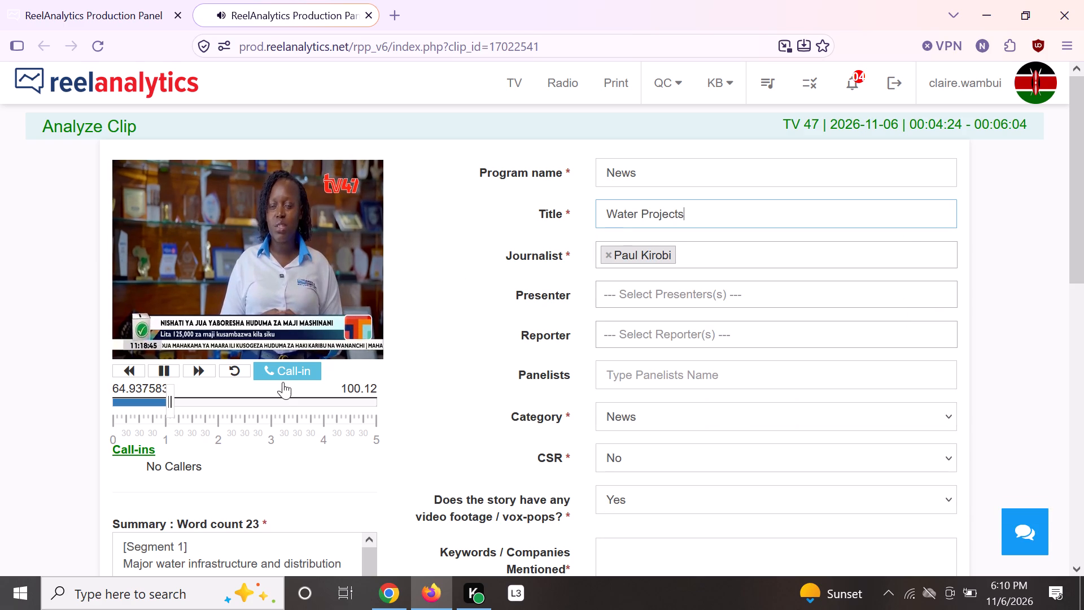
Restart the clip and copy the two county names from the Summary into the keywords as "Busia County, Homa Bay County".
left_click_drag(180, 345, 132, 354)
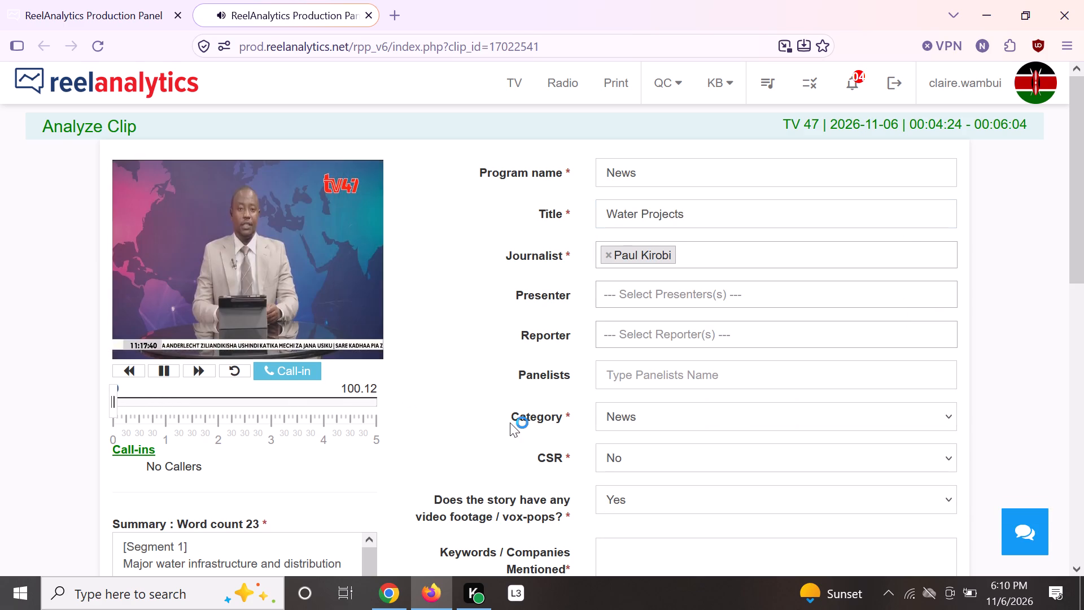
scroll(510, 422, "down", 2)
left_click_drag(276, 420, 246, 444)
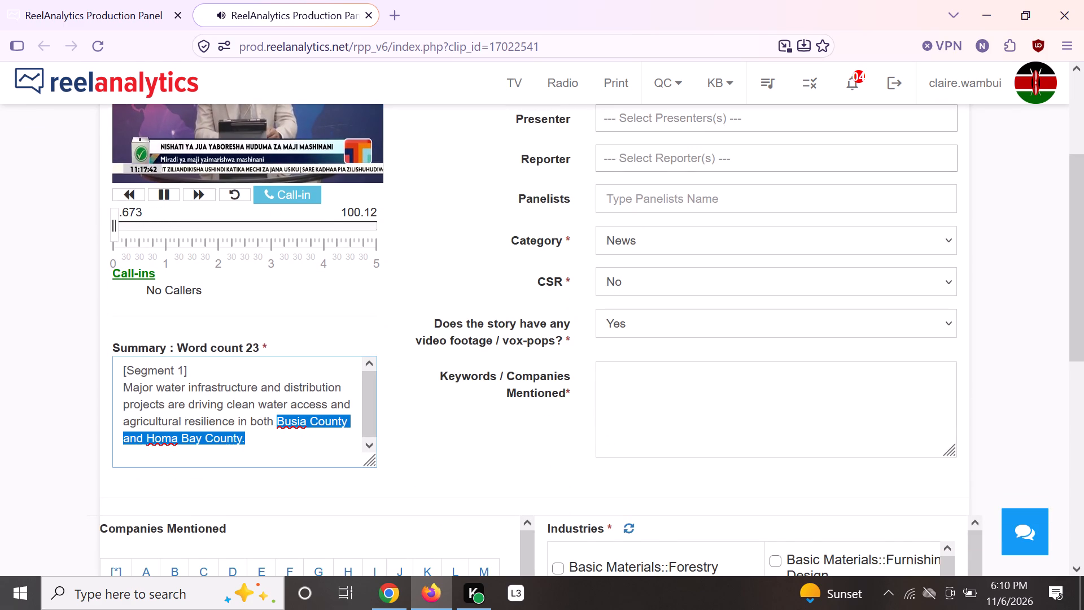
left_click_drag(246, 444, 242, 438)
right_click(198, 428)
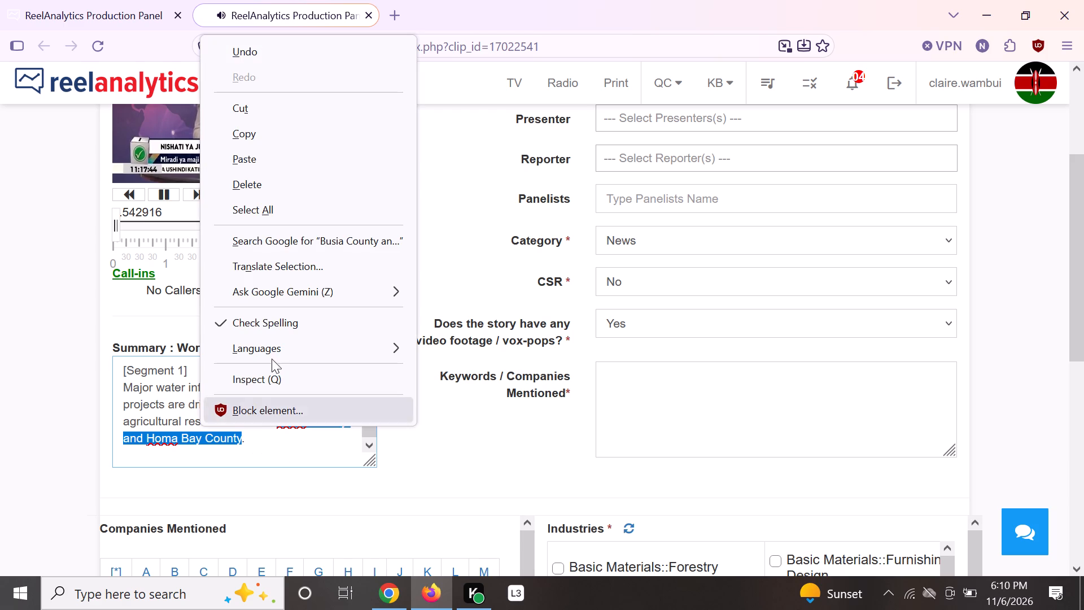
left_click(286, 128)
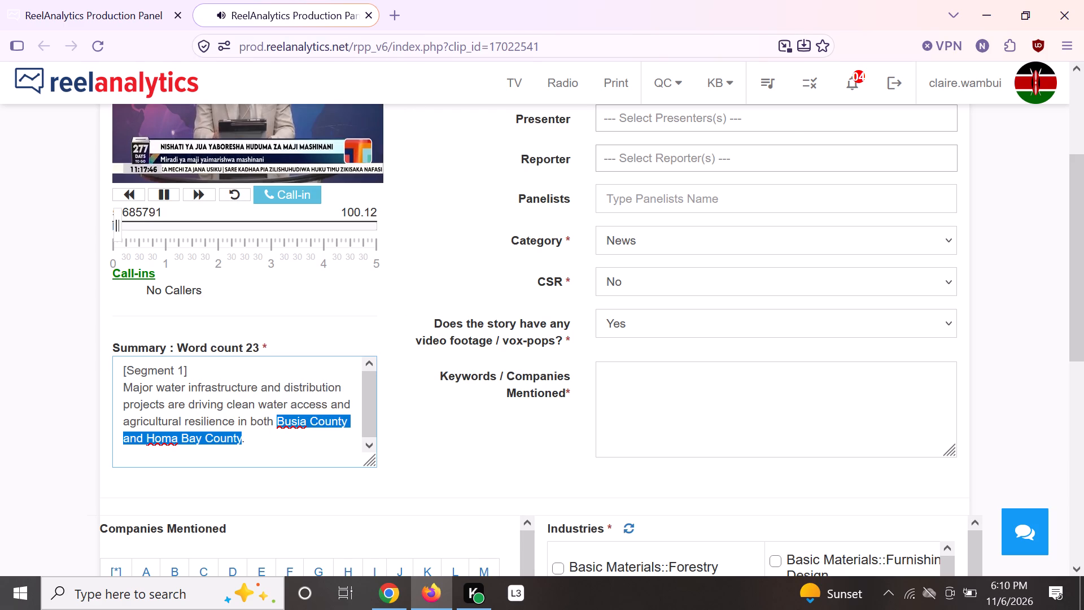
right_click(619, 364)
left_click(711, 145)
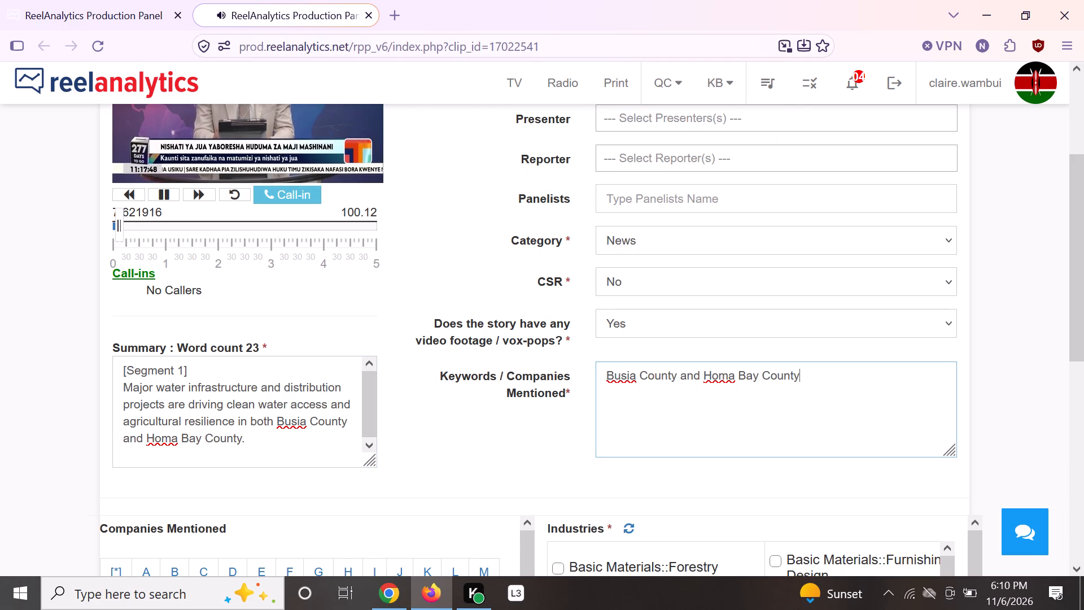
left_click(697, 372)
key("BackSpace")
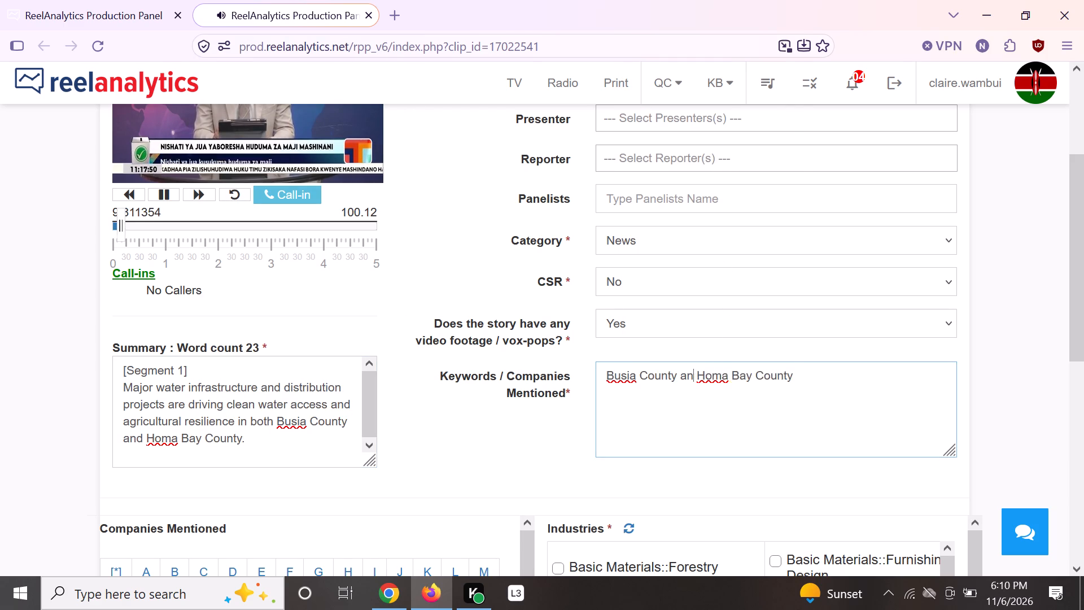
key("BackSpace")
key("BackSpace")
key("Delete")
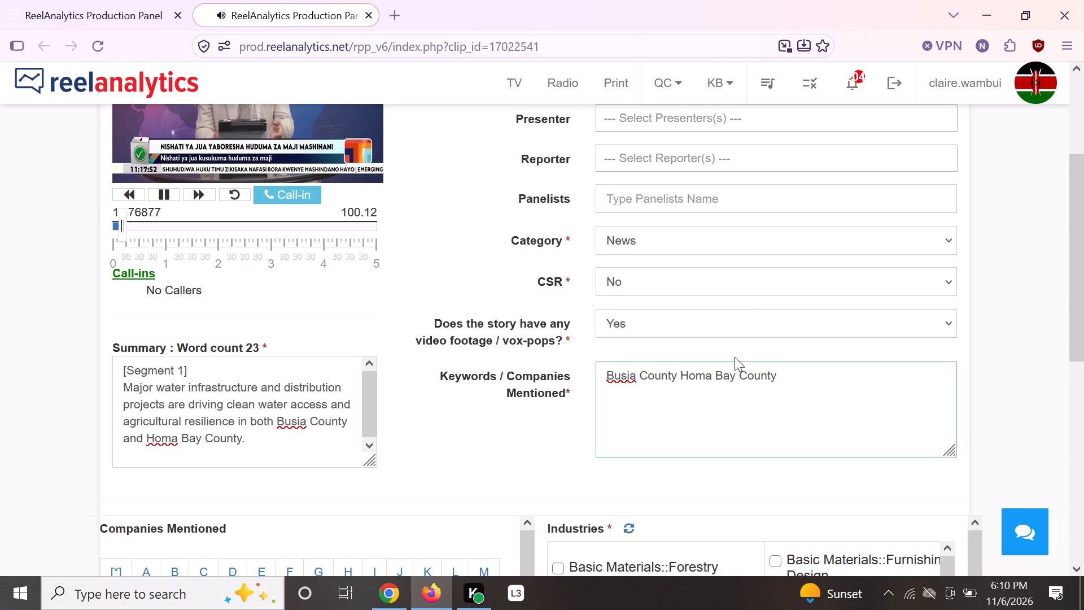
key("Left")
key("comma")
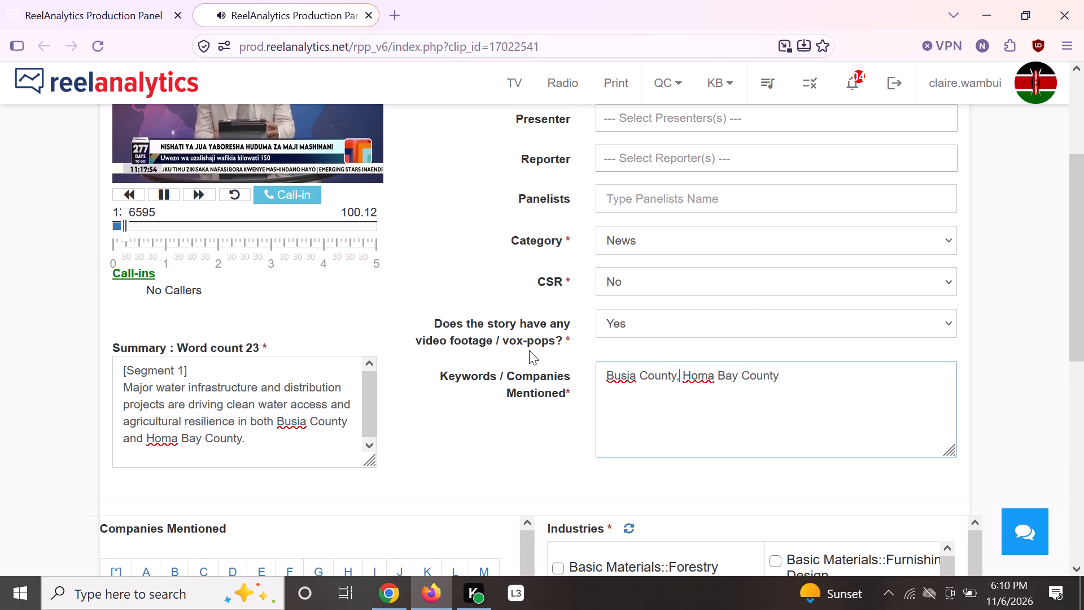
Add Busia County as a neutral company mention and assign the Government::Devolution industry.
scroll(518, 343, "down", 4)
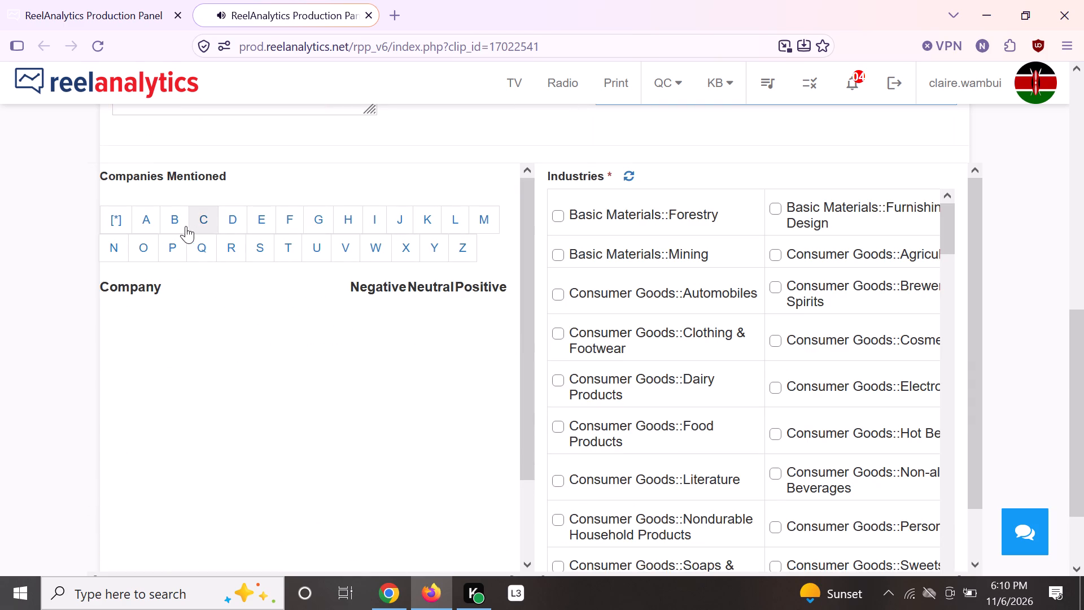
left_click(183, 221)
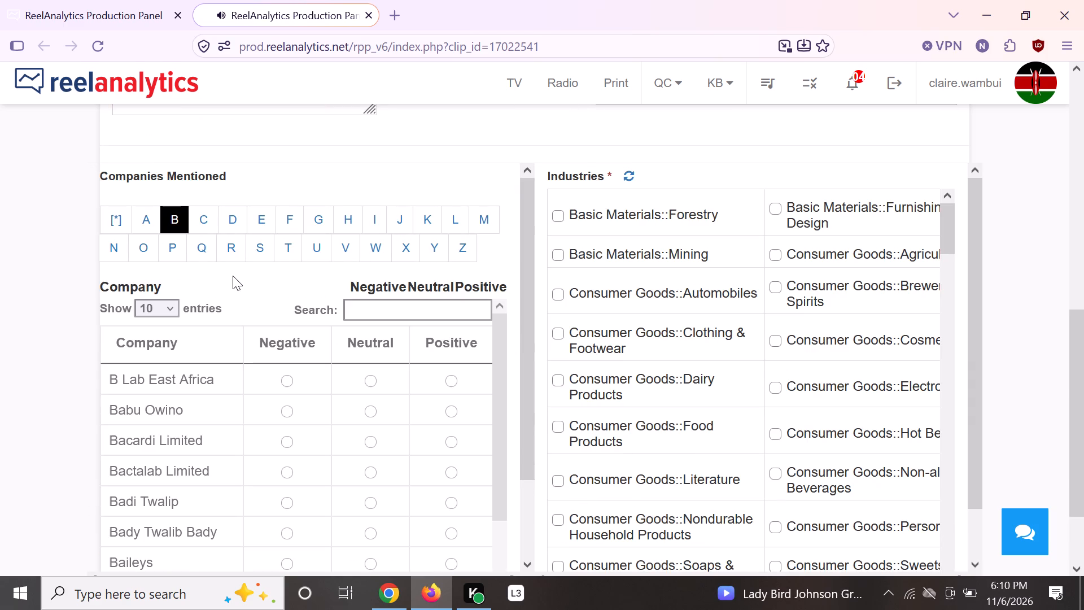
left_click(451, 300)
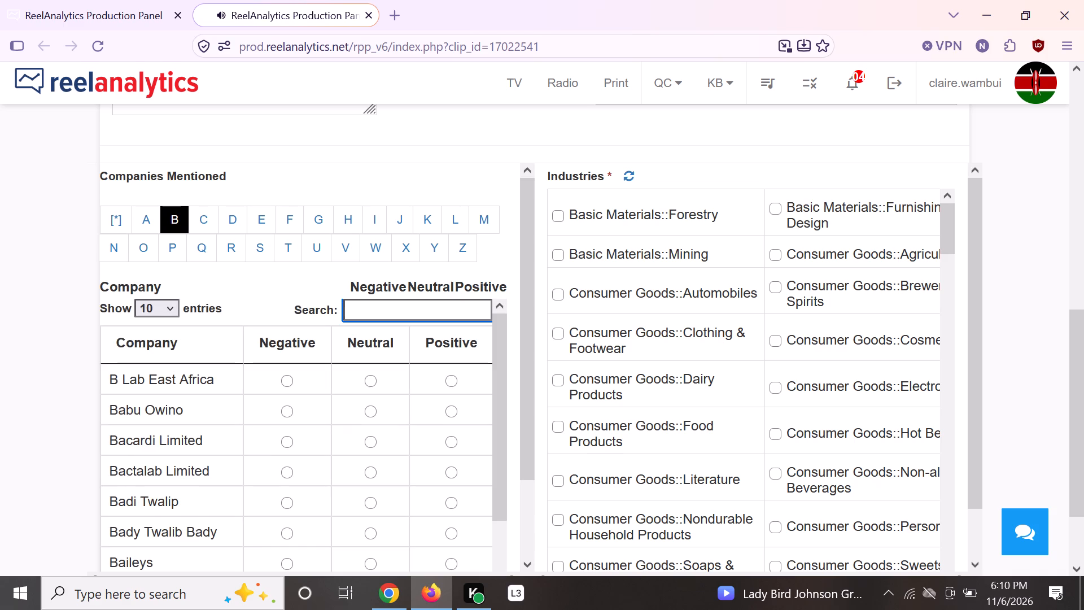
type("usia c")
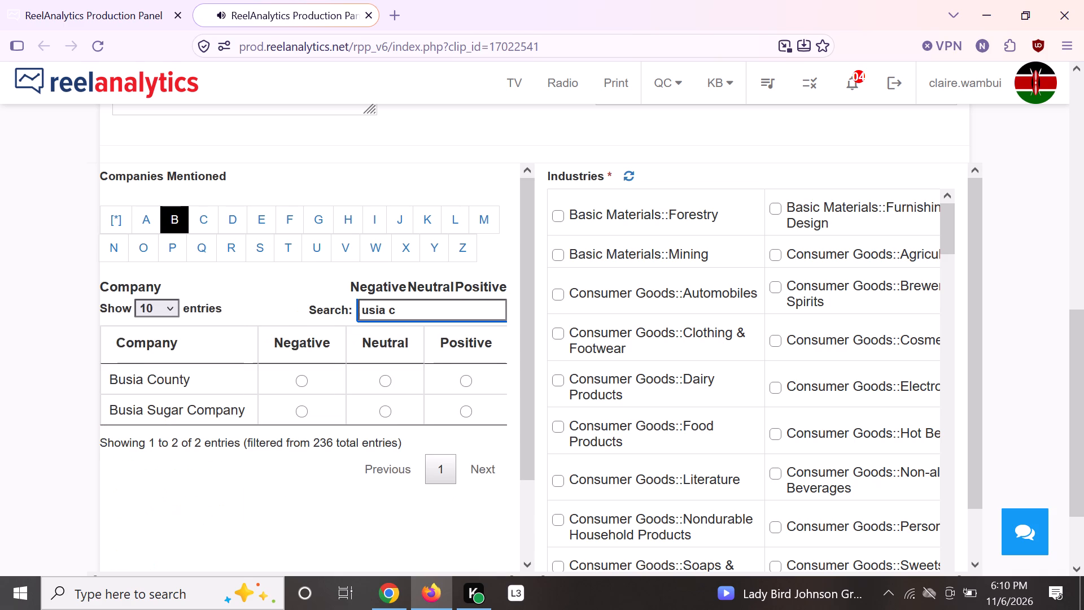
left_click(387, 381)
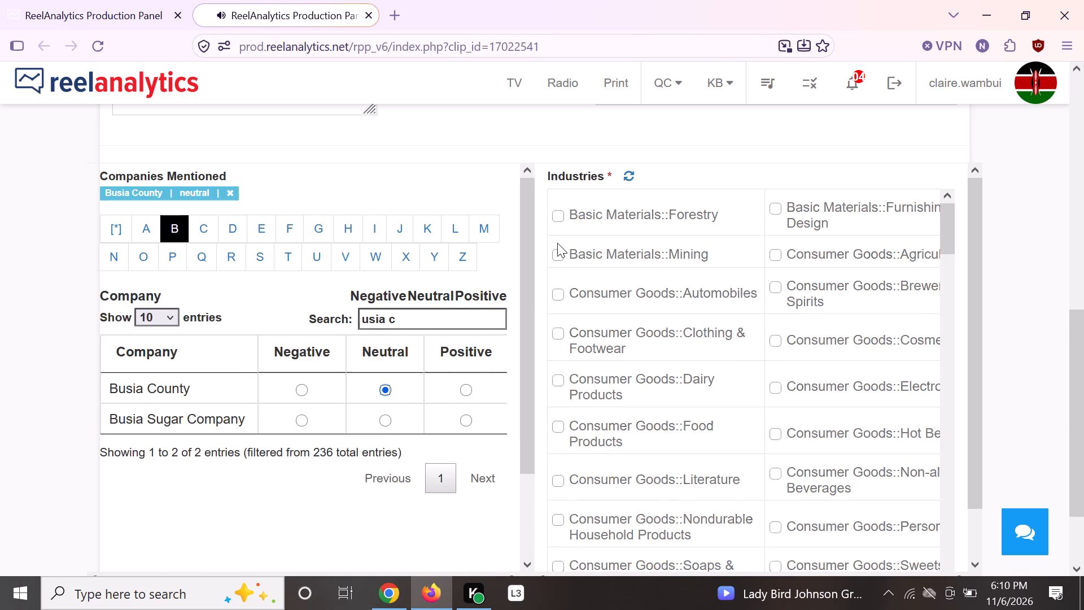
left_click(551, 202)
Restart the clip, then add Homa Bay County as a neutral company mention with the Government::Devolution industry.
scroll(259, 215, "up", 7)
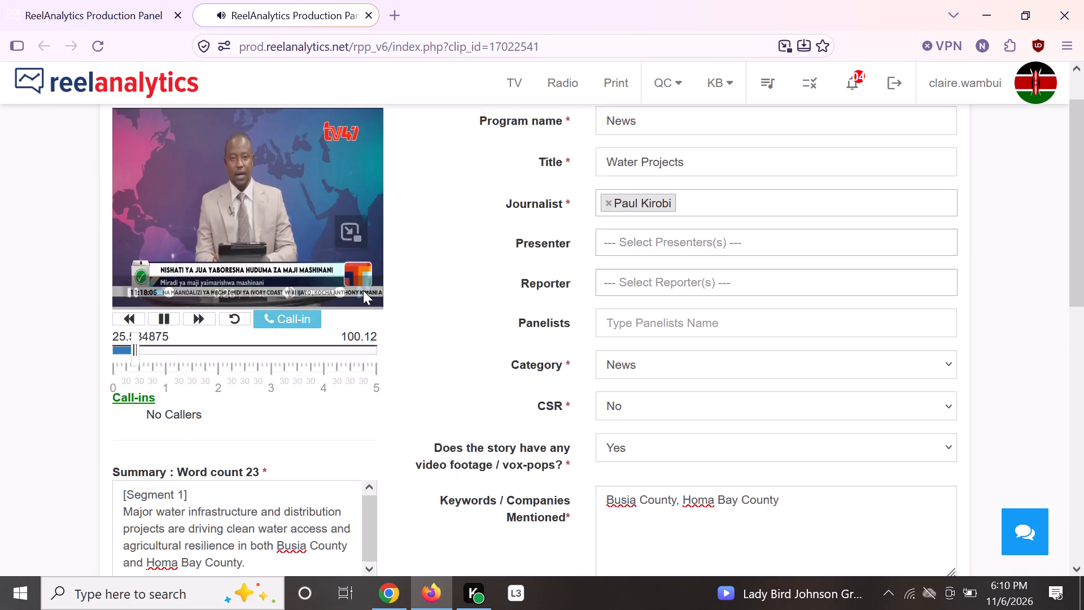
left_click_drag(171, 344, 135, 345)
scroll(541, 406, "down", 3)
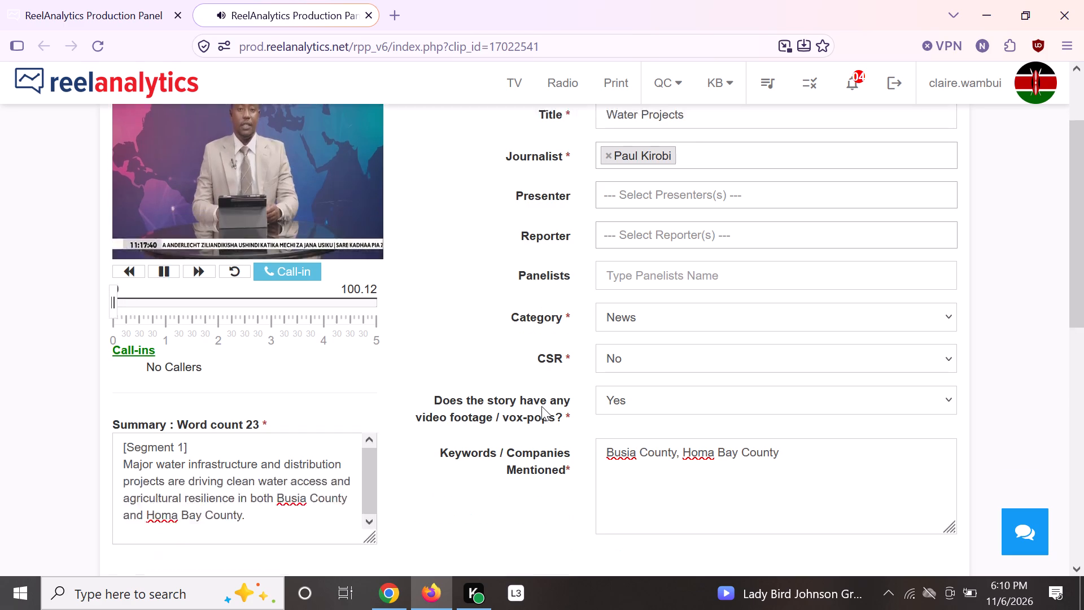
scroll(544, 415, "down", 2)
left_click(353, 316)
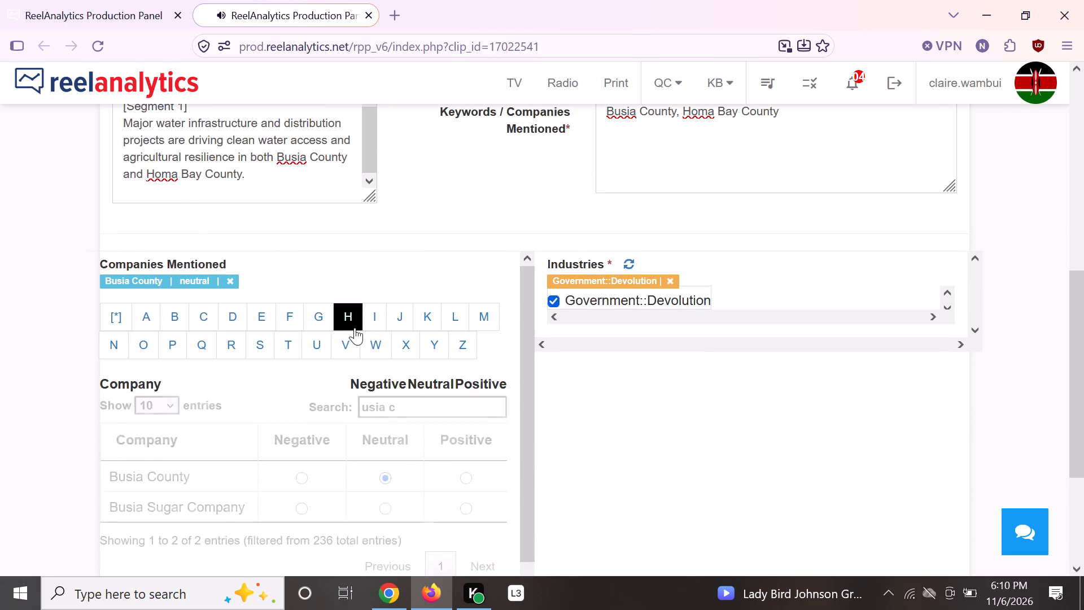
left_click(397, 403)
type("omab")
type("ay")
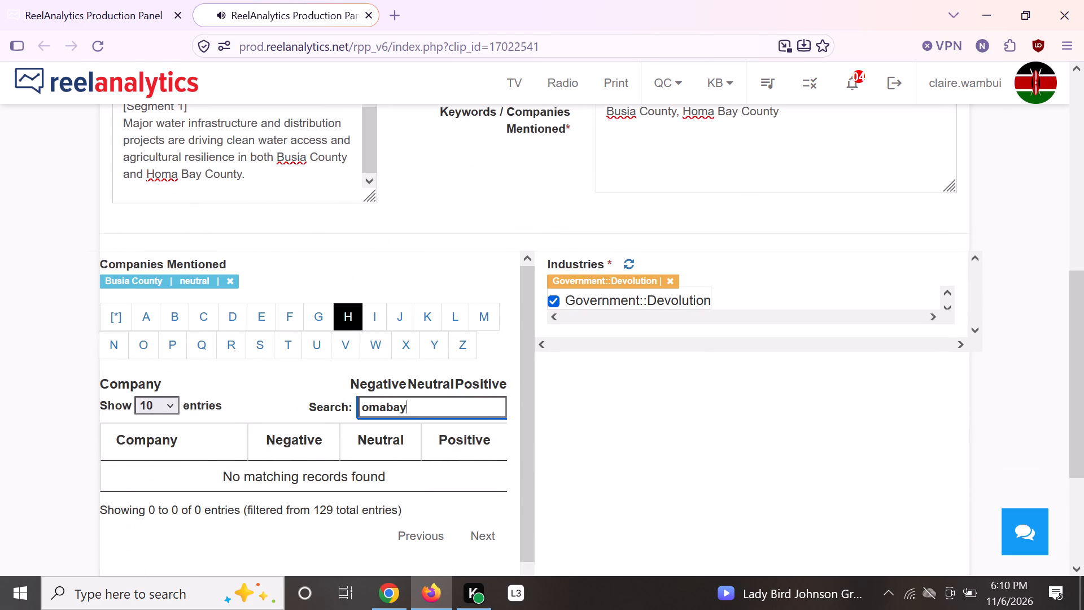
key("Left")
key("Left")
key("Left")
key("space")
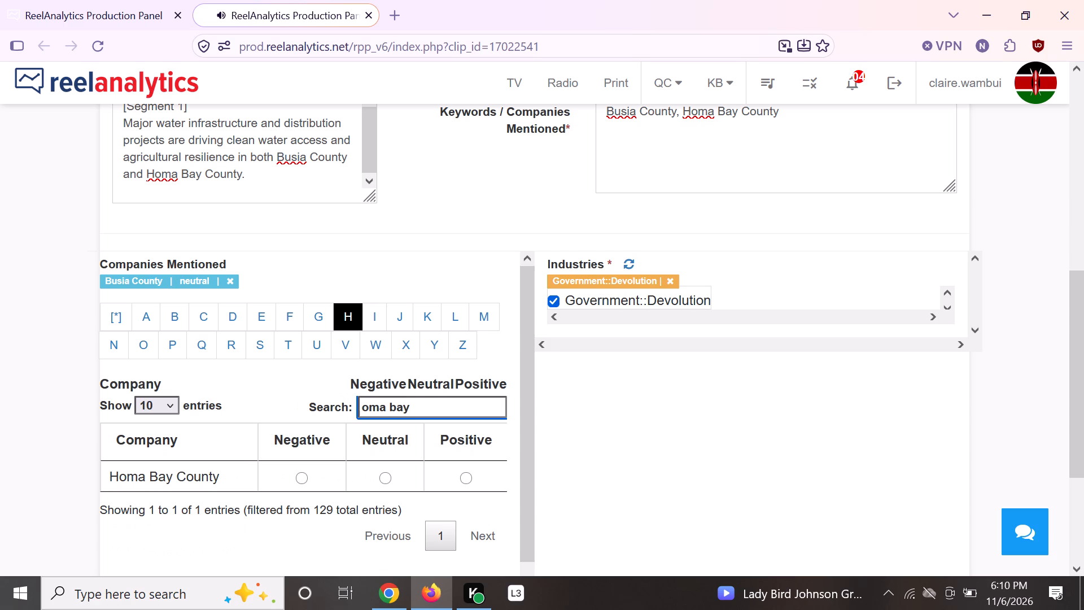
left_click(383, 477)
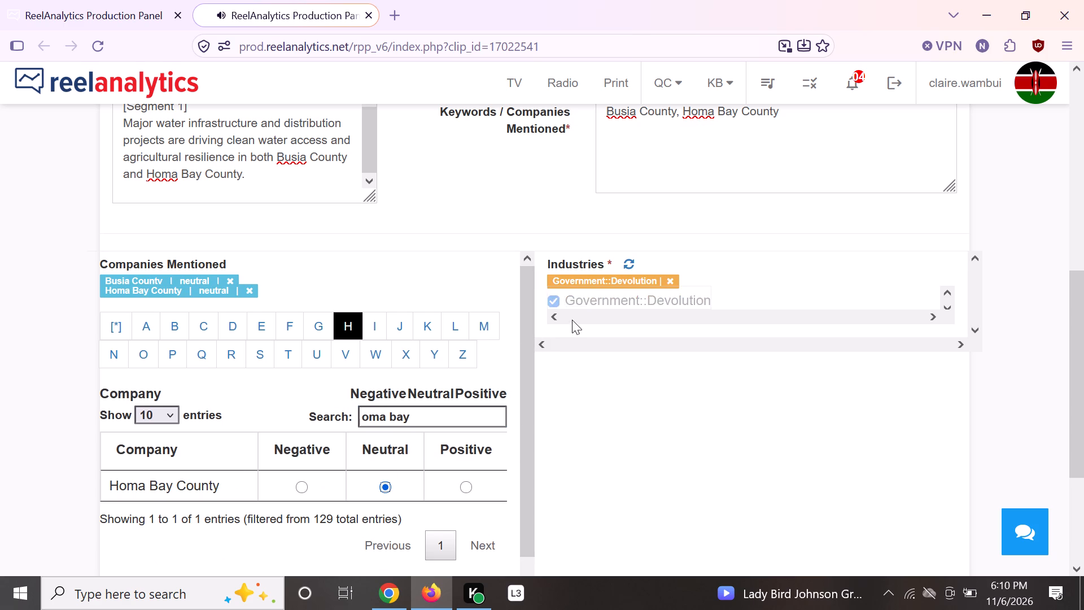
left_click(552, 299)
Add Tharaka Nithi County as a neutral company mention with the Government::Devolution industry.
left_click(290, 350)
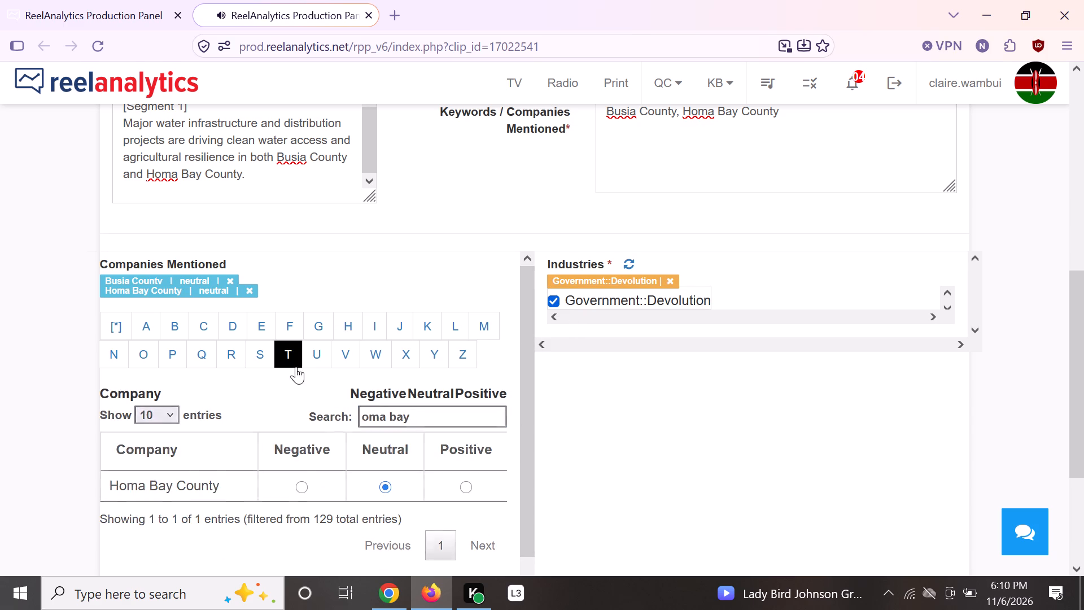
left_click(376, 445)
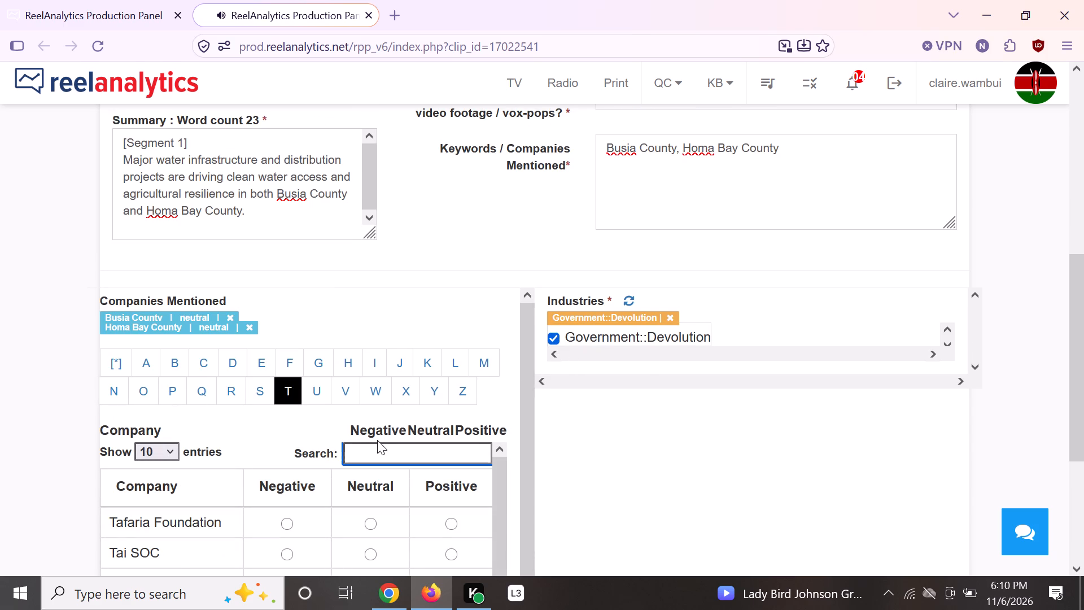
type("haraka nii")
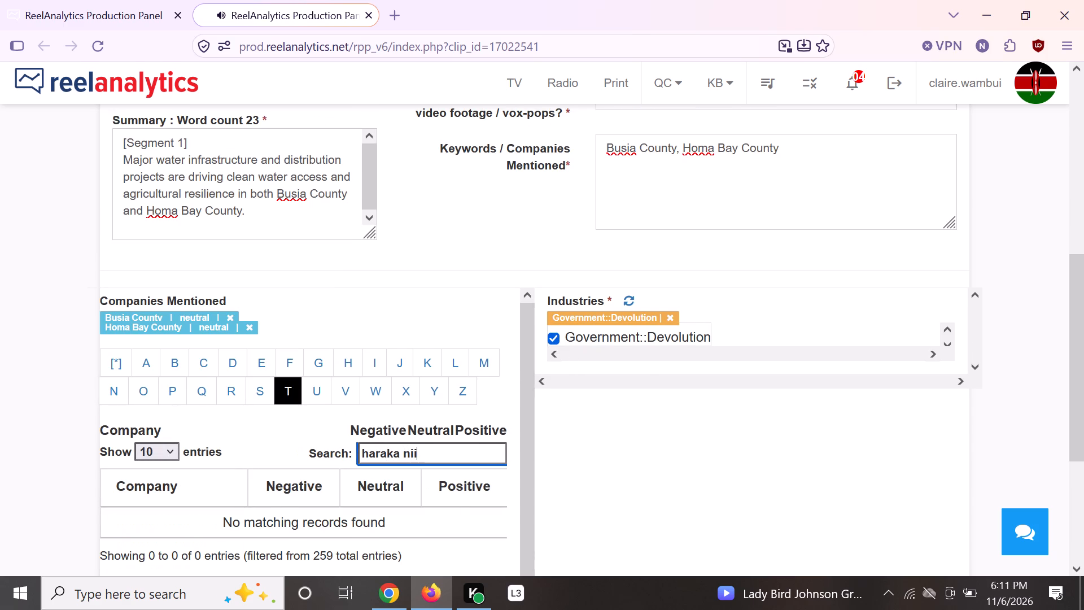
key("BackSpace")
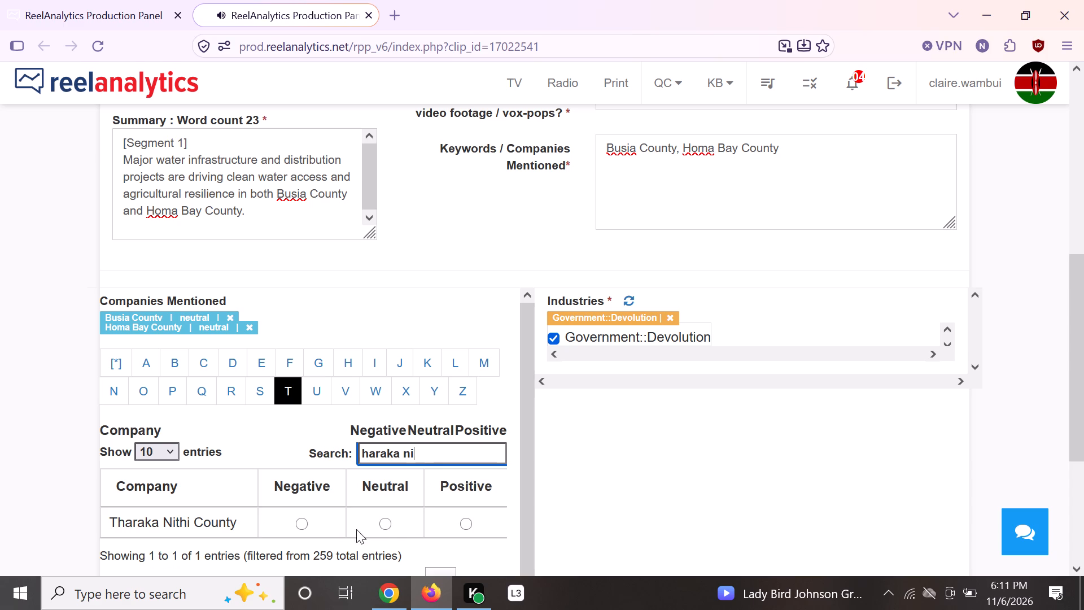
left_click(386, 522)
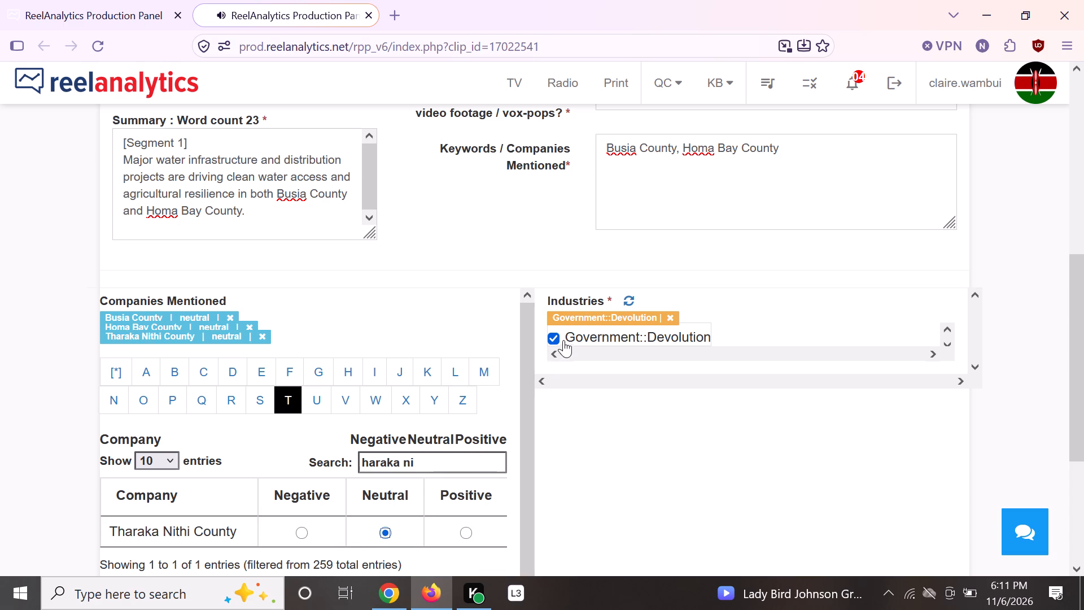
left_click(553, 337)
Add Kisumu County as a neutral company mention with the Government::Devolution industry.
left_click(427, 368)
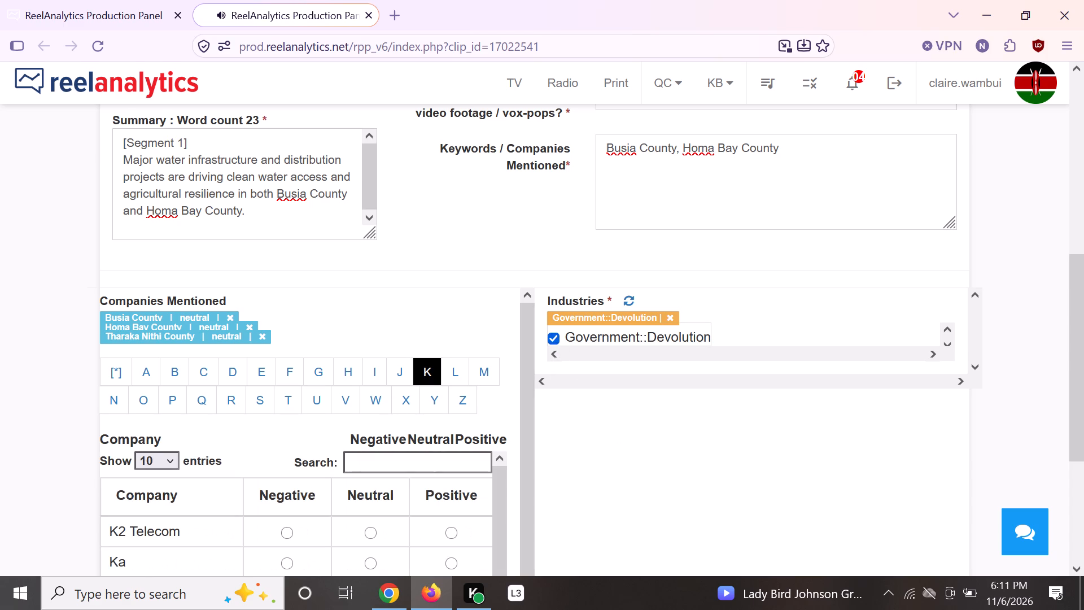
left_click(419, 467)
type("isumu")
key("space")
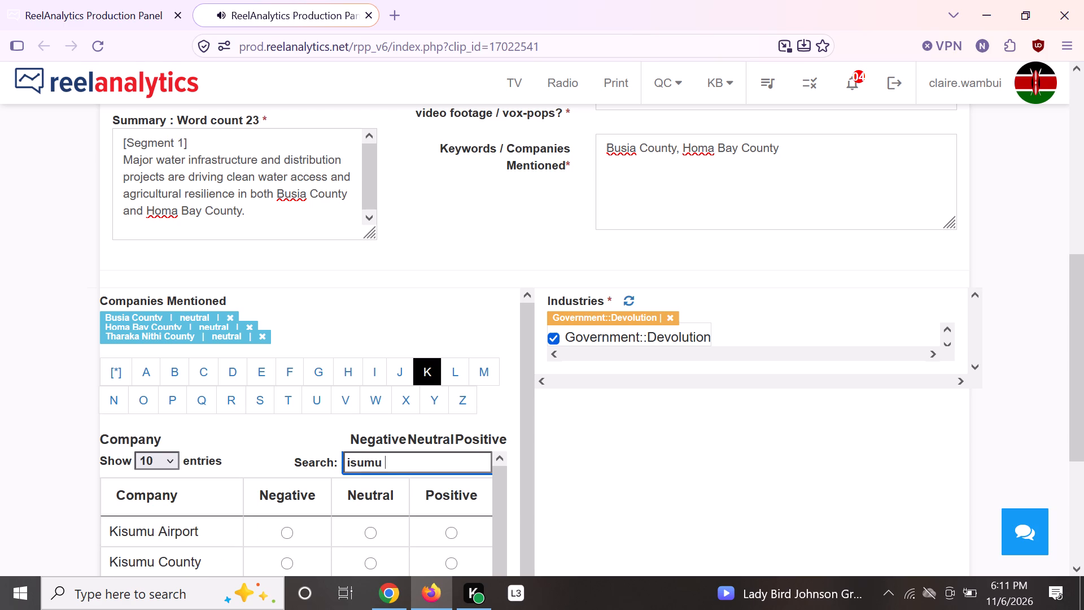
left_click(375, 560)
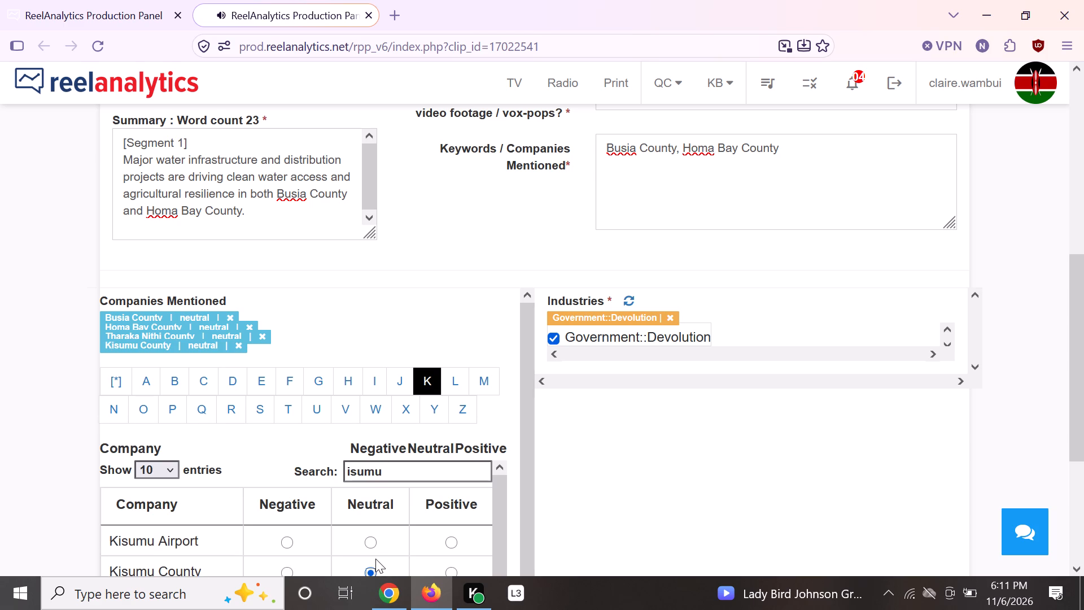
left_click(553, 336)
Add Kitui County as a neutral company mention with the Government::Devolution industry.
left_click_drag(386, 466, 162, 465)
type("itui")
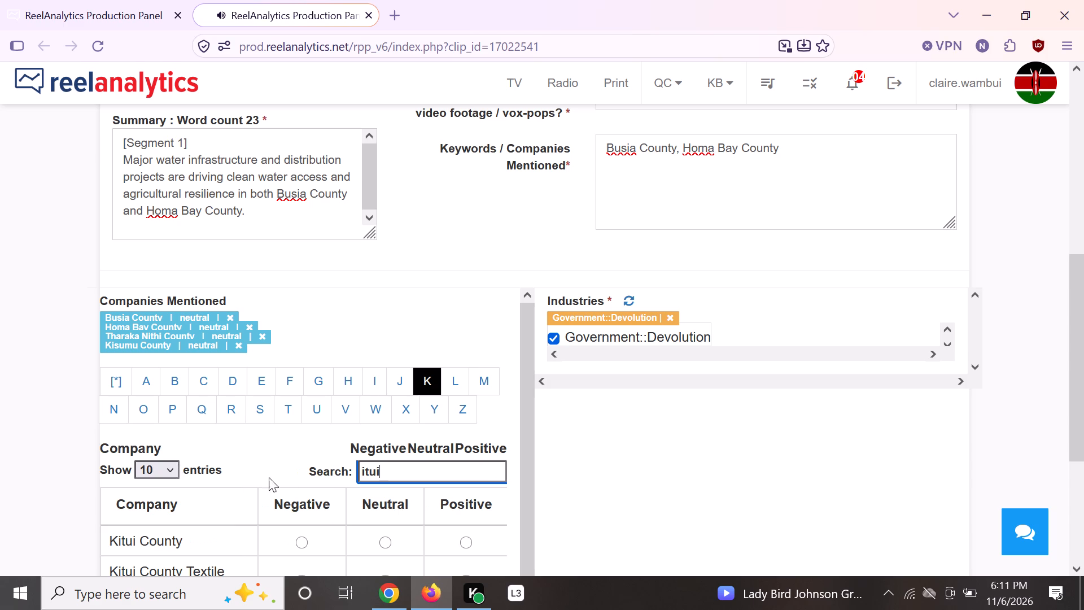
left_click(388, 539)
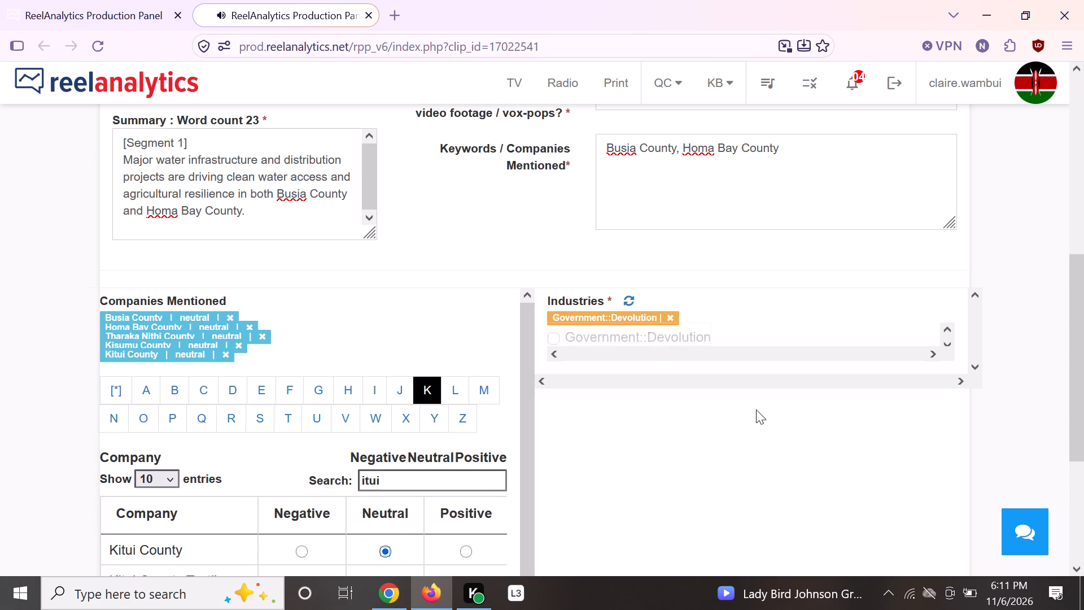
left_click(555, 334)
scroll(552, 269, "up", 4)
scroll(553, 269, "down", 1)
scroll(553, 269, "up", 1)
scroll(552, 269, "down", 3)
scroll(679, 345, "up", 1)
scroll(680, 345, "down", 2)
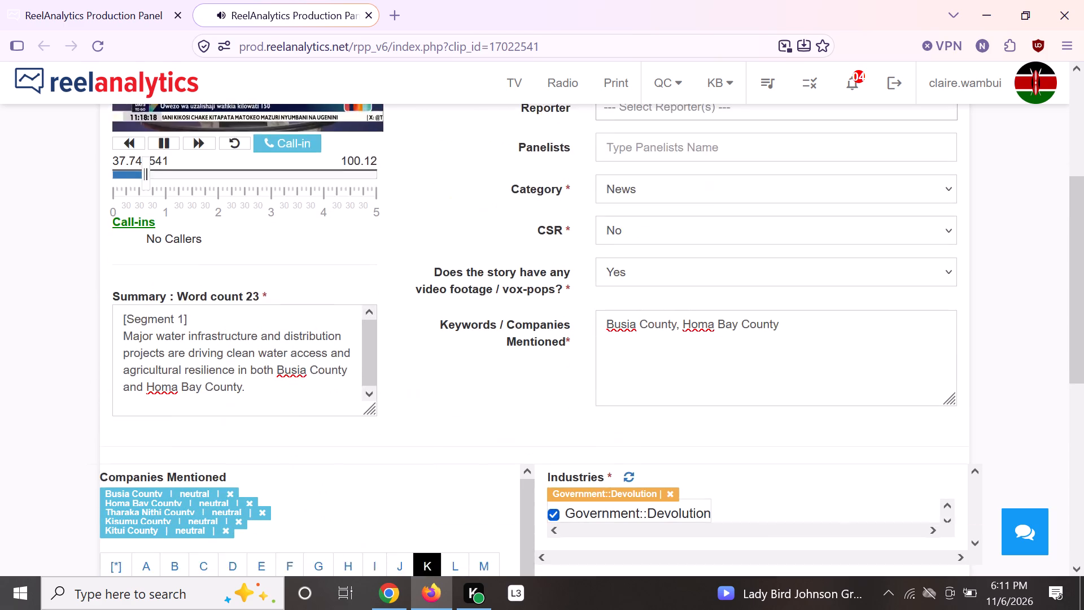
Change the clip's title to "County Water Projects".
scroll(681, 345, "up", 1)
scroll(879, 413, "up", 7)
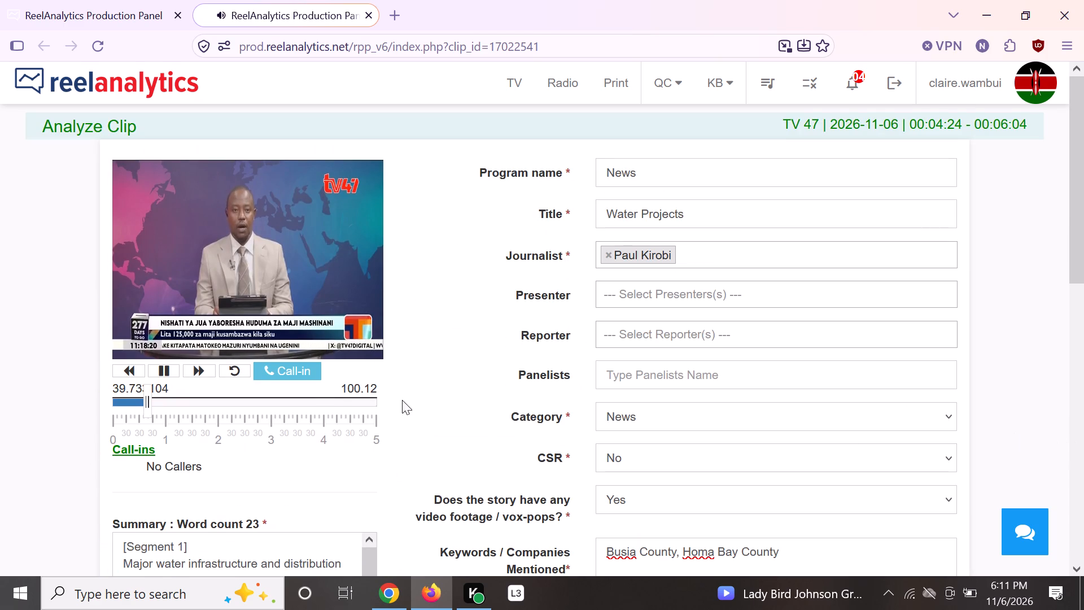
scroll(322, 399, "down", 2)
scroll(327, 399, "up", 1)
scroll(718, 396, "up", 3)
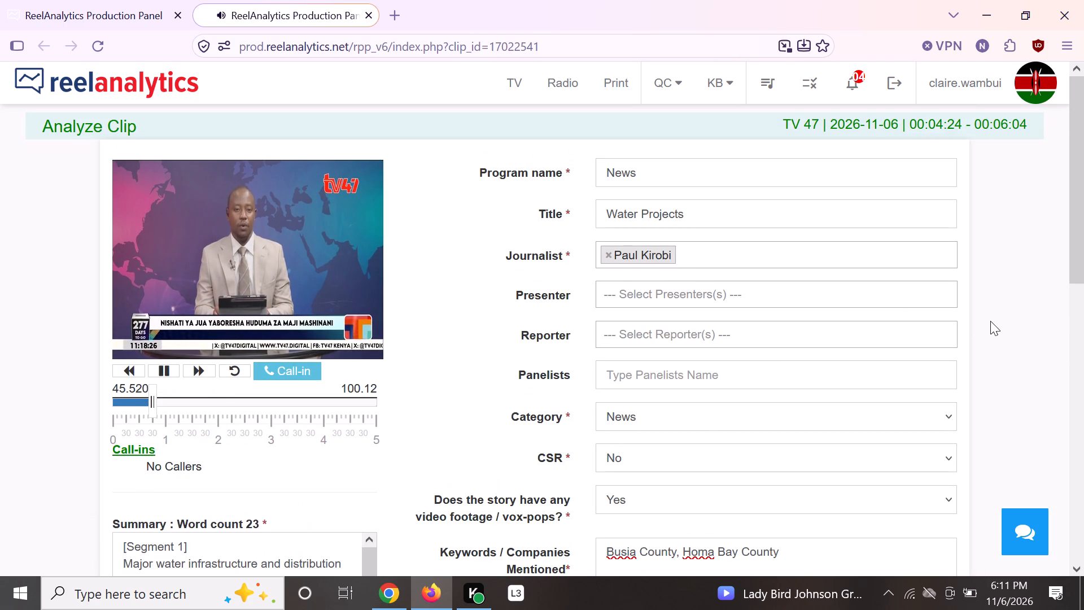
left_click(608, 211)
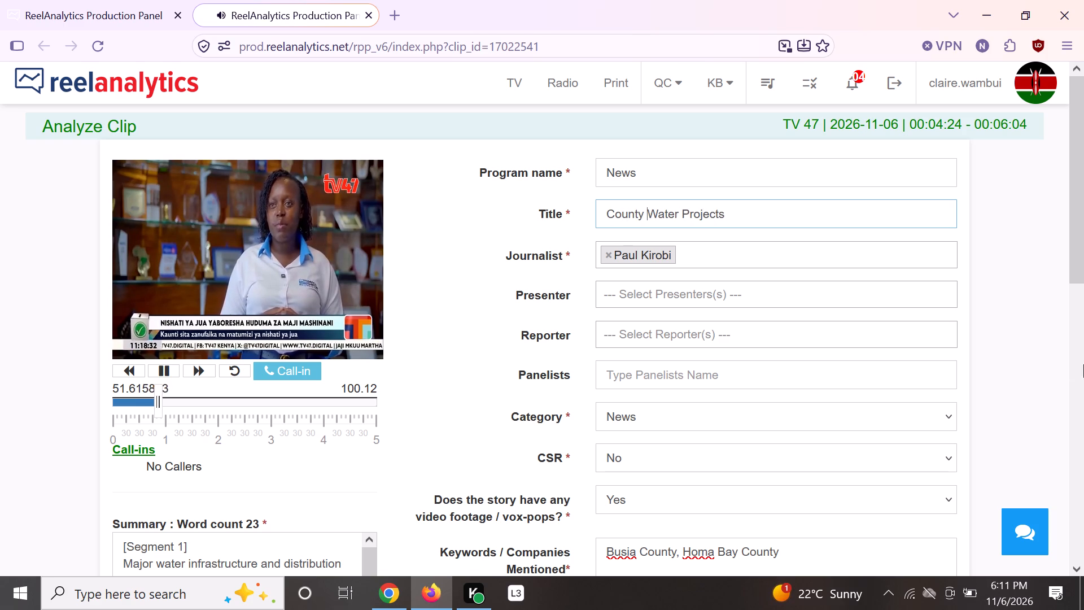
Check the completed water projects entry, save the clip's analysis, and close its page.
scroll(1042, 367, "down", 3)
scroll(1037, 373, "up", 3)
scroll(1037, 373, "down", 5)
scroll(1037, 391, "up", 1)
scroll(1037, 391, "down", 1)
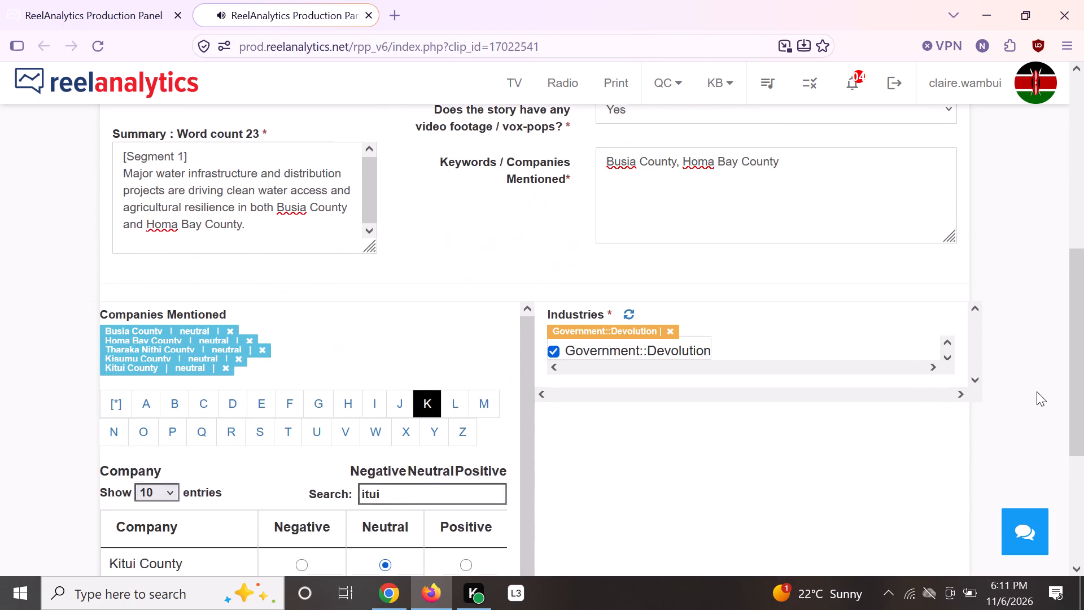
scroll(1037, 407, "down", 2)
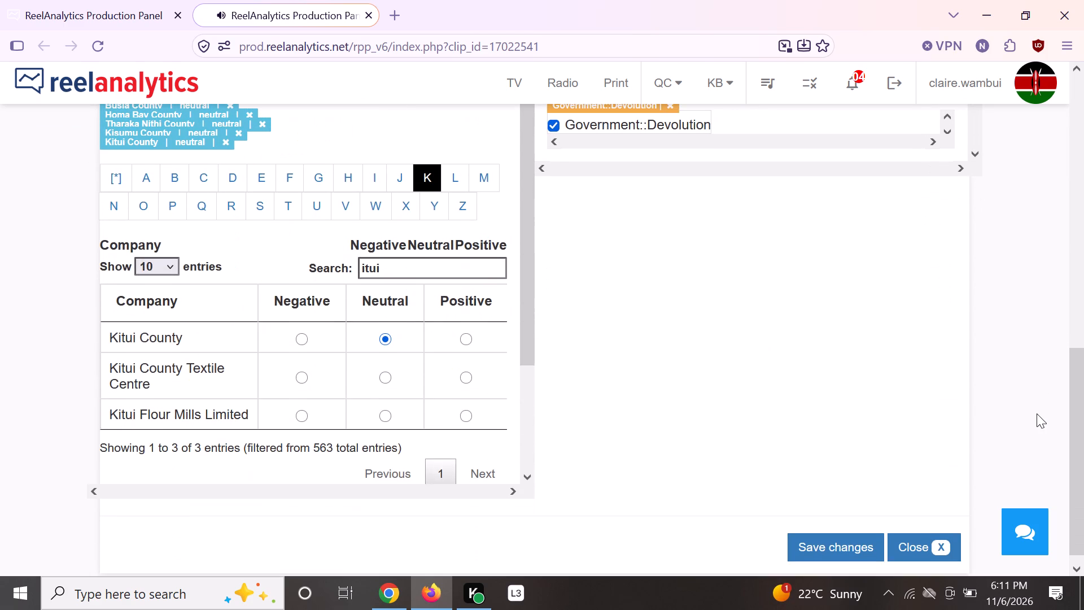
scroll(1042, 417, "up", 3)
scroll(1042, 416, "down", 2)
scroll(1042, 416, "up", 3)
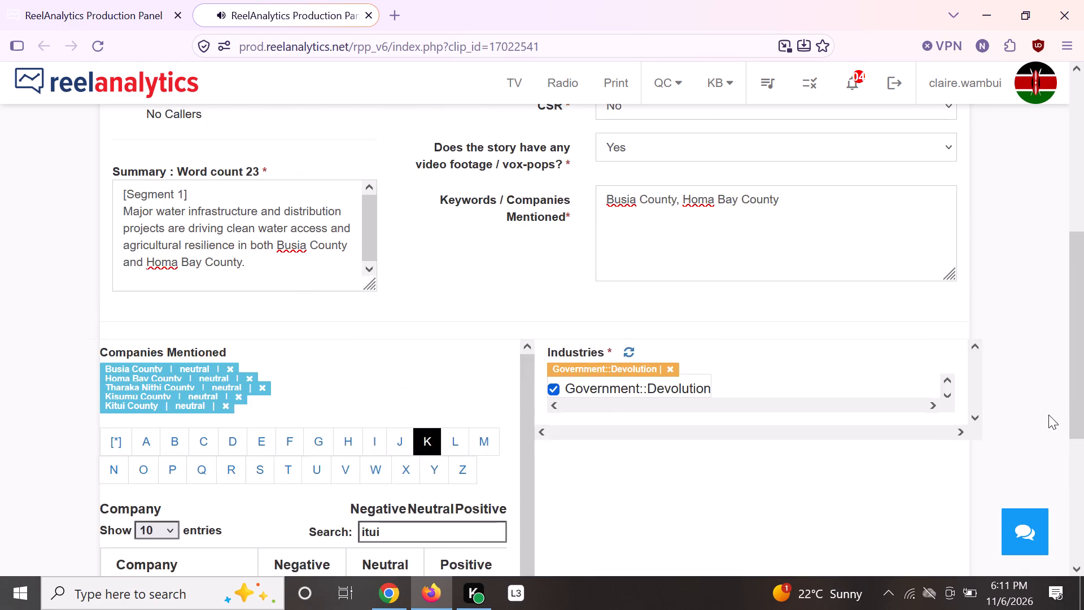
scroll(1046, 413, "down", 7)
left_click(853, 526)
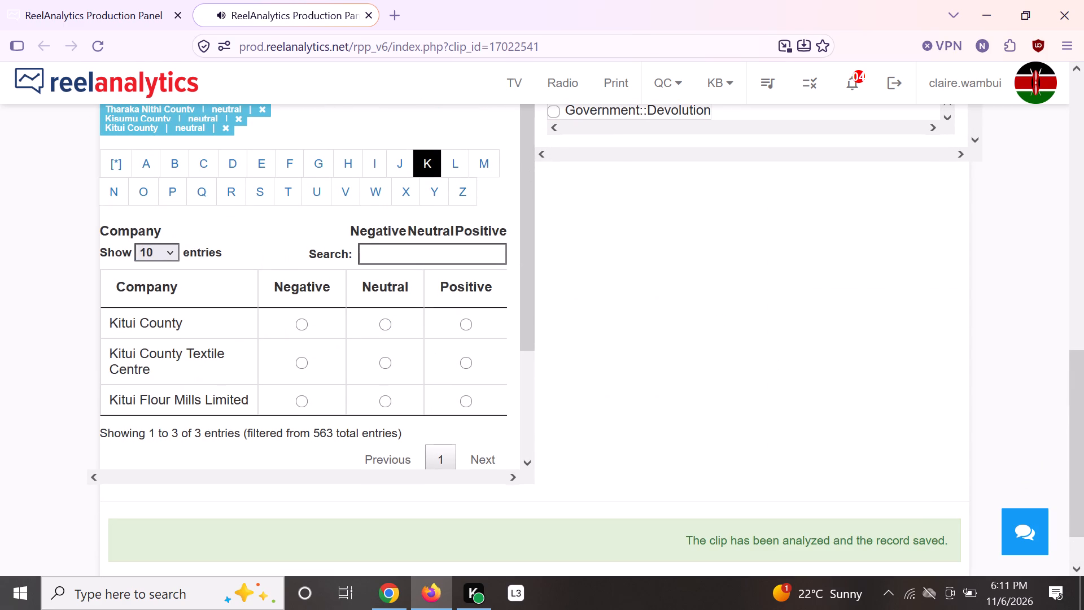
left_click(370, 12)
Reload the clip list, open the News clip running 00:06:04 to 00:07:27 for analysis, and play it.
scroll(359, 191, "up", 4)
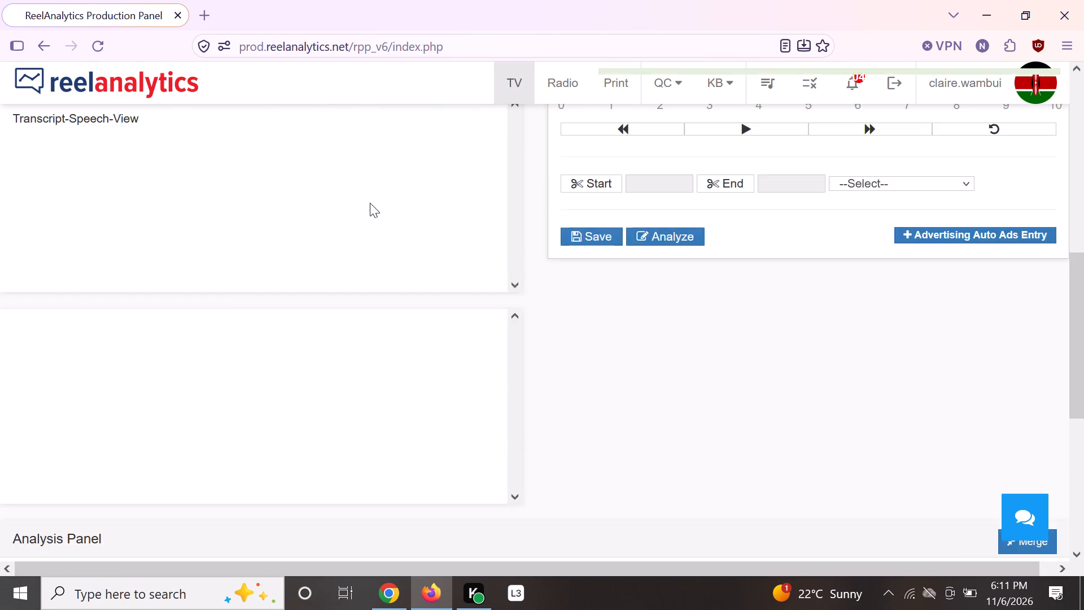
scroll(370, 203, "up", 3)
scroll(416, 232, "down", 2)
scroll(417, 230, "up", 9)
left_click(325, 178)
scroll(517, 272, "down", 2)
scroll(581, 294, "down", 2)
scroll(582, 299, "up", 1)
scroll(582, 301, "down", 2)
scroll(662, 361, "down", 1)
scroll(664, 363, "up", 1)
scroll(663, 365, "down", 3)
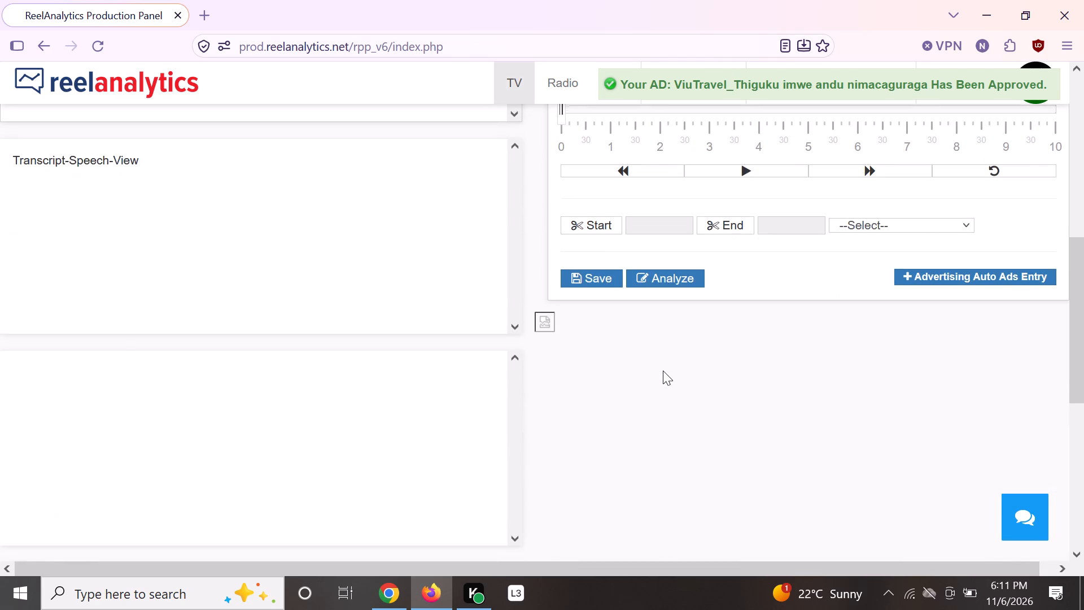
scroll(663, 371, "down", 4)
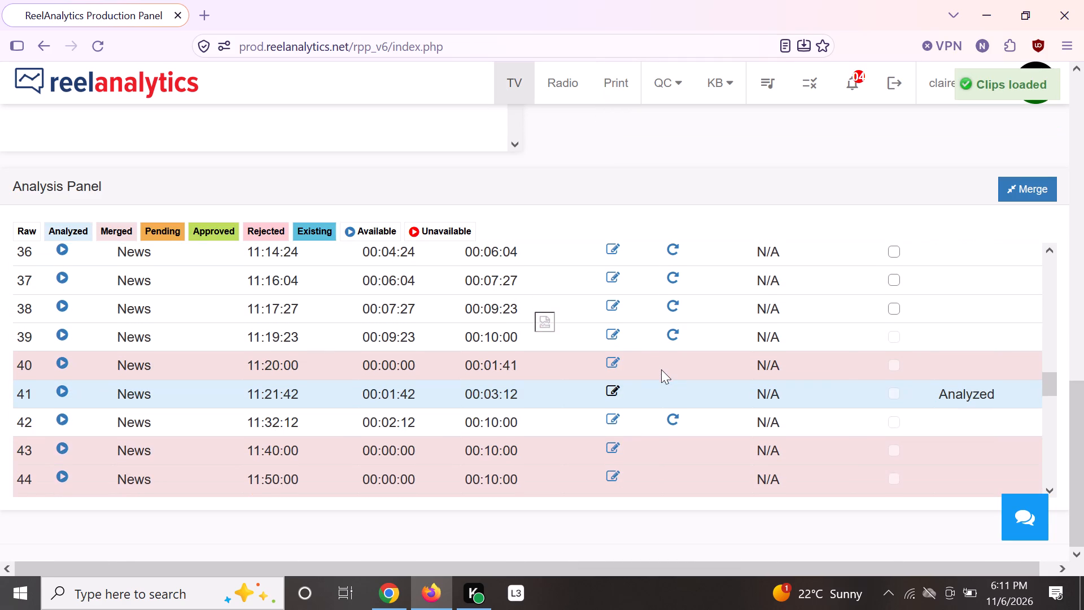
scroll(661, 369, "up", 1)
left_click(614, 356)
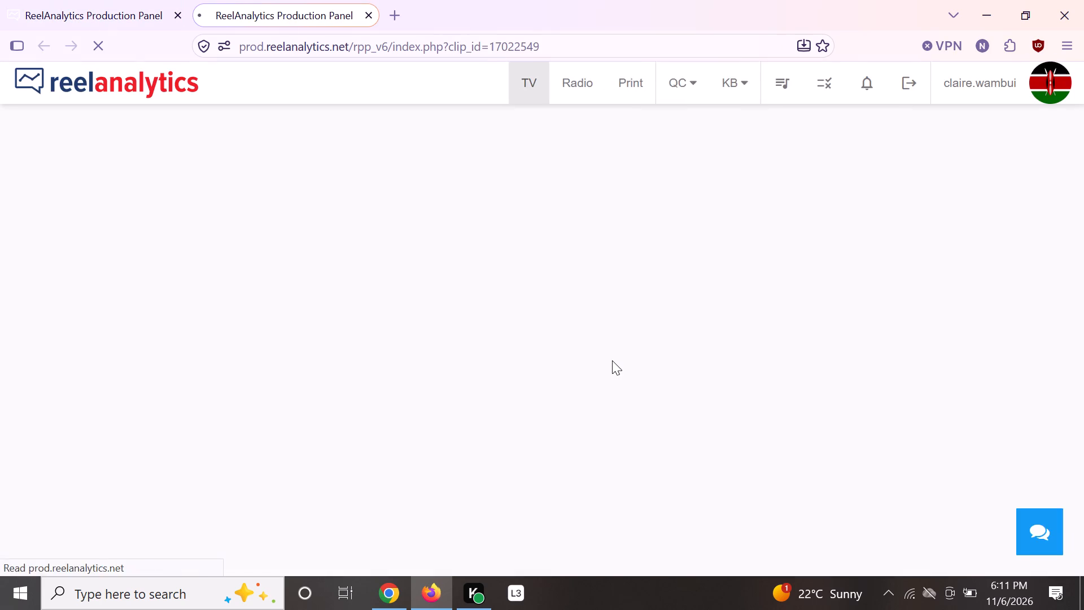
left_click(233, 277)
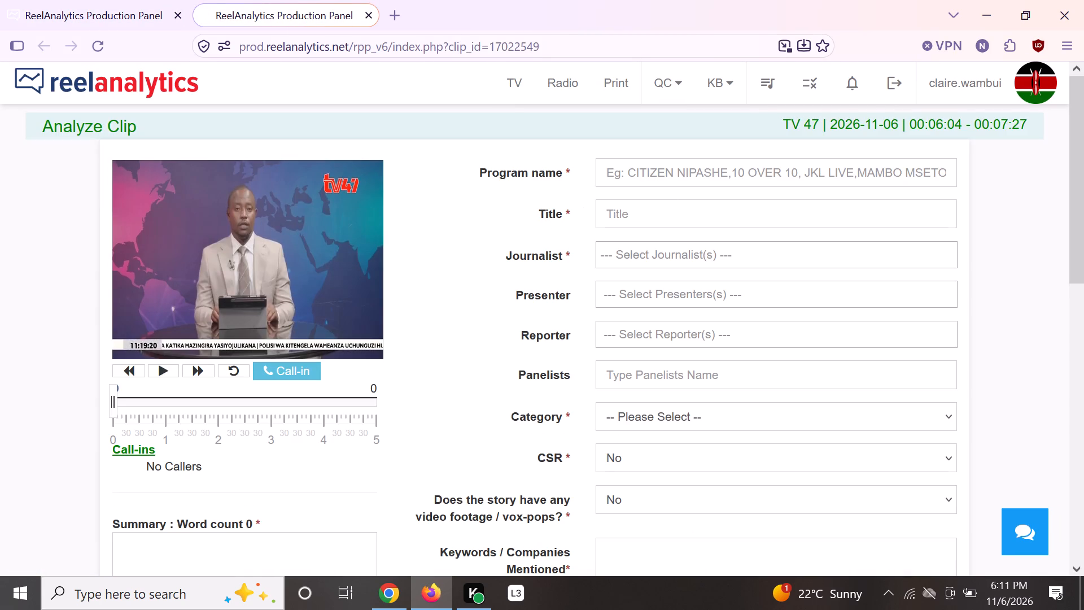
left_click(659, 175)
key("n")
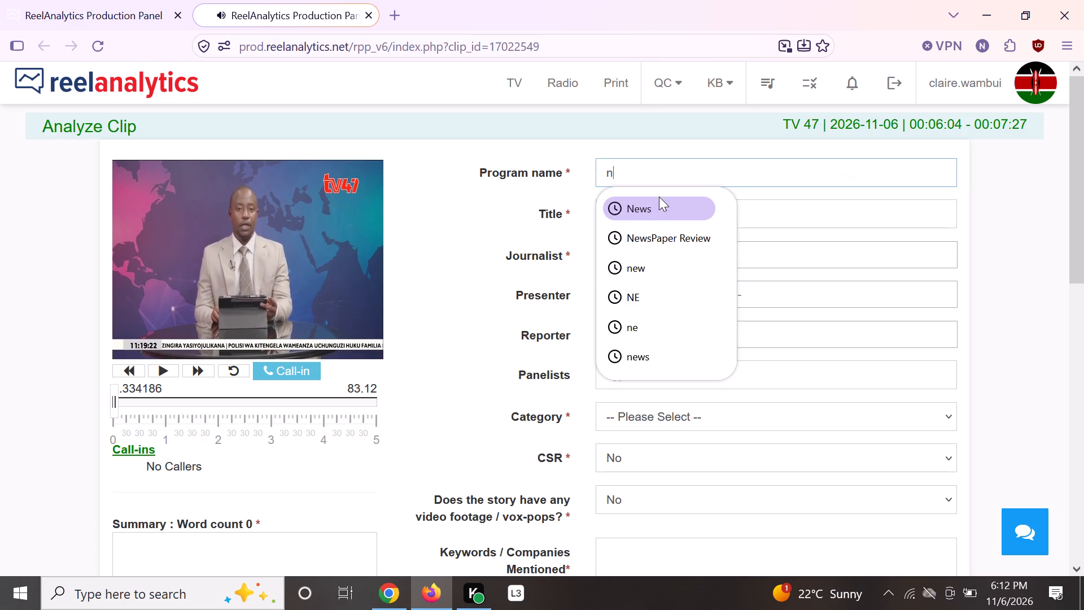
left_click(655, 207)
left_click(642, 257)
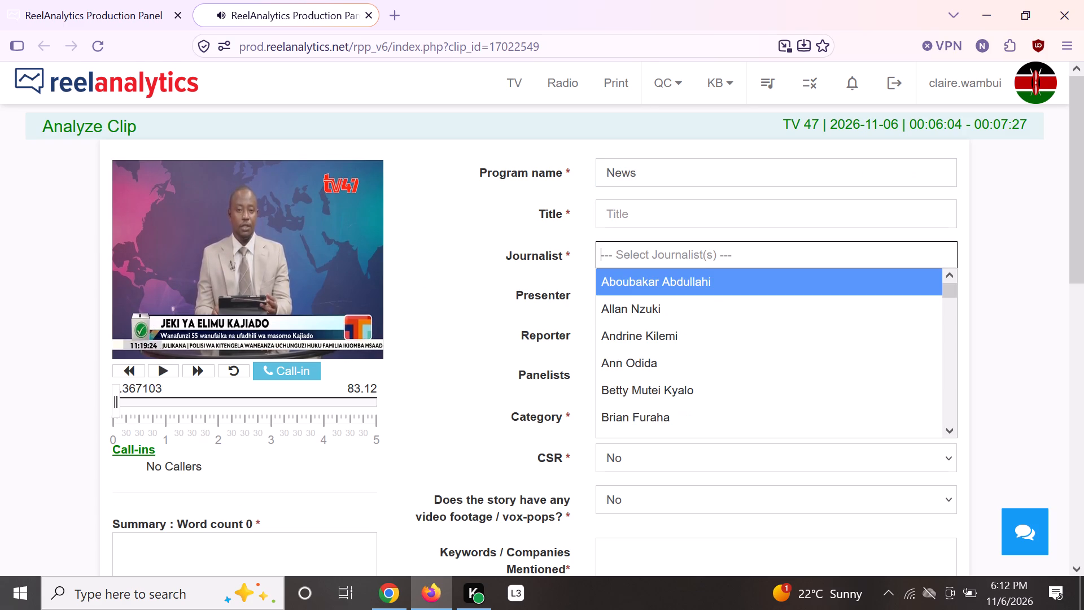
type("pa")
key("Return")
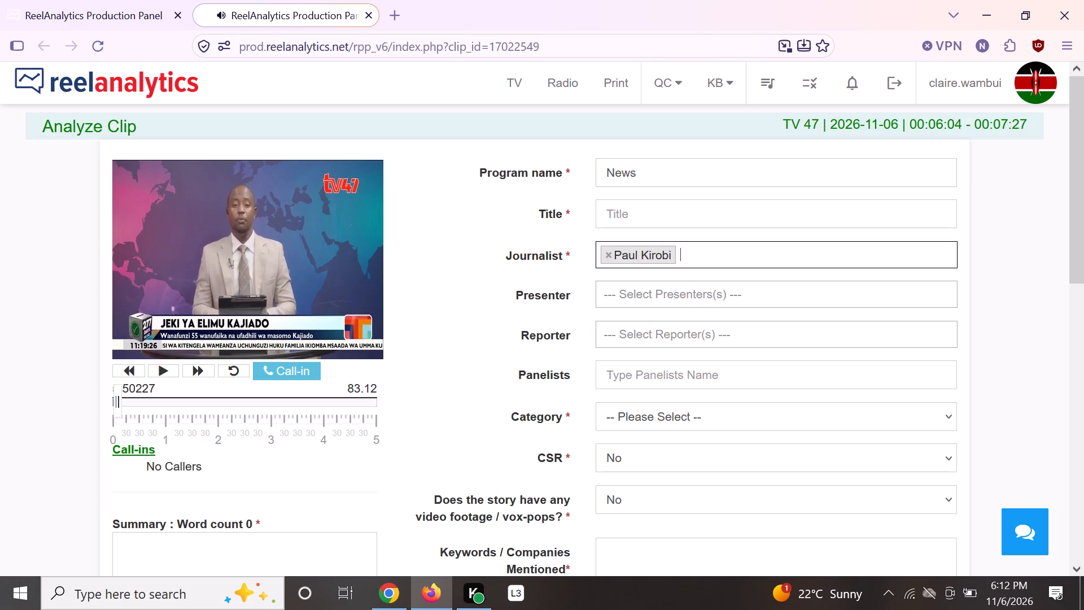
left_click(736, 418)
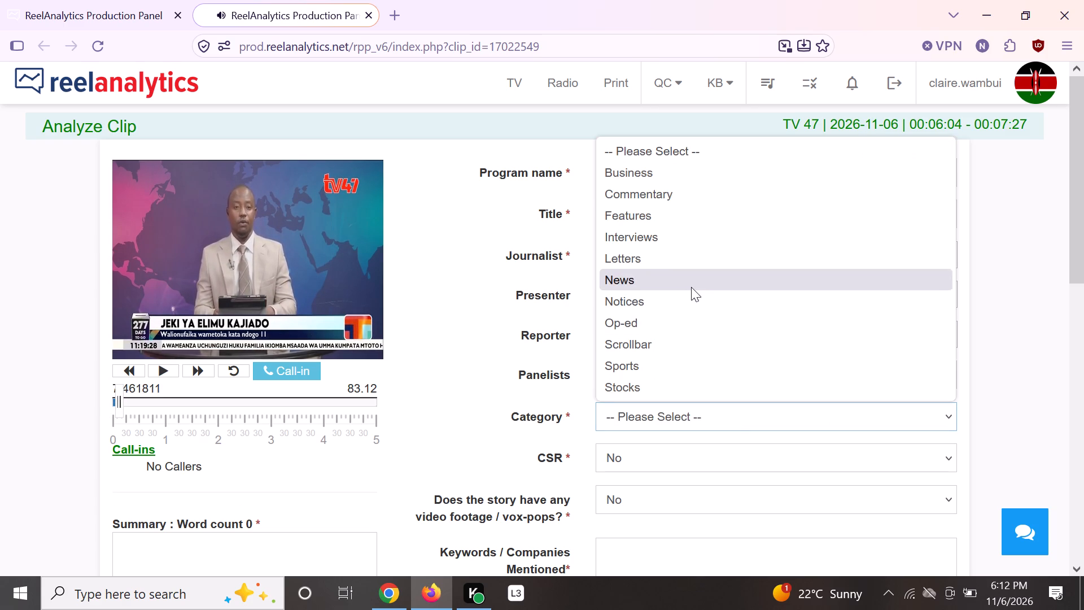
left_click(691, 285)
Restart the clip and draft "kajiado 50 students gets help from kipeto" under [Segment 1] in its summary.
left_click_drag(161, 342, 161, 341)
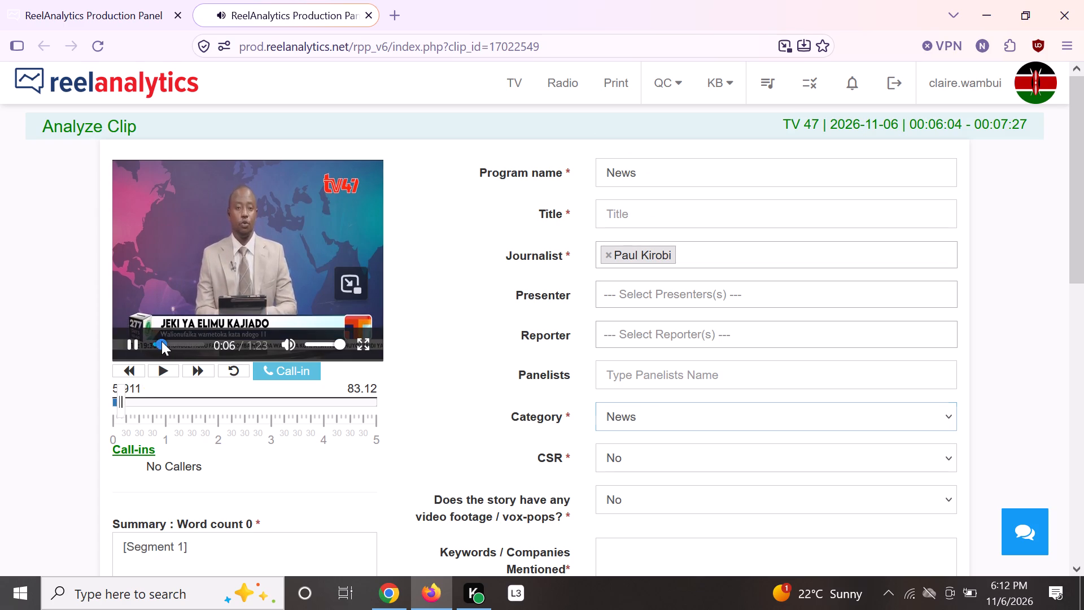
left_click_drag(161, 341, 135, 343)
scroll(379, 351, "down", 4)
scroll(187, 279, "up", 2)
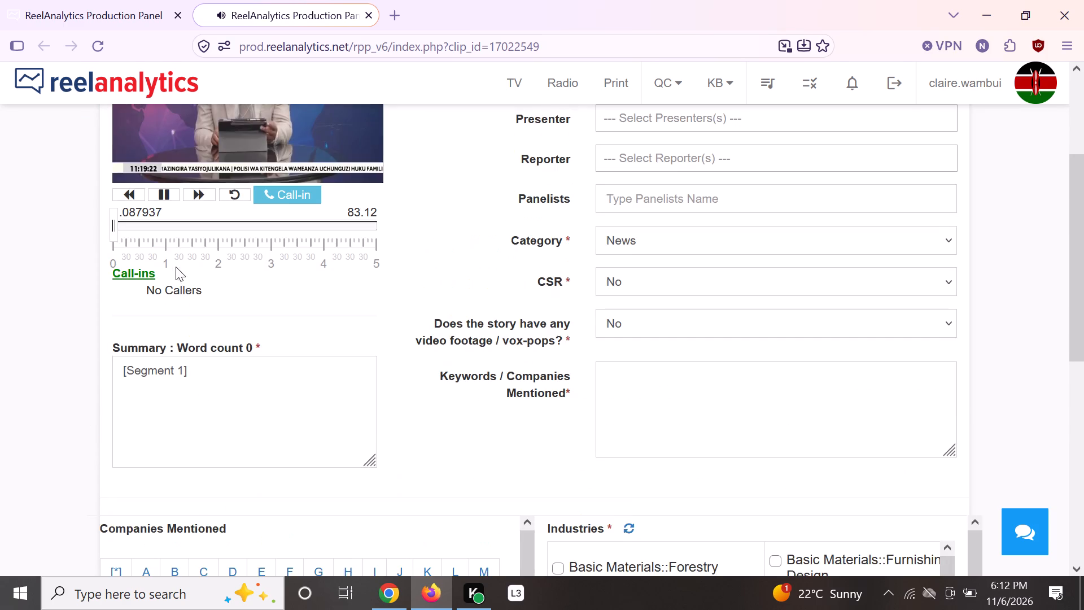
scroll(160, 248, "up", 1)
scroll(160, 248, "down", 1)
scroll(160, 248, "up", 3)
scroll(489, 311, "down", 2)
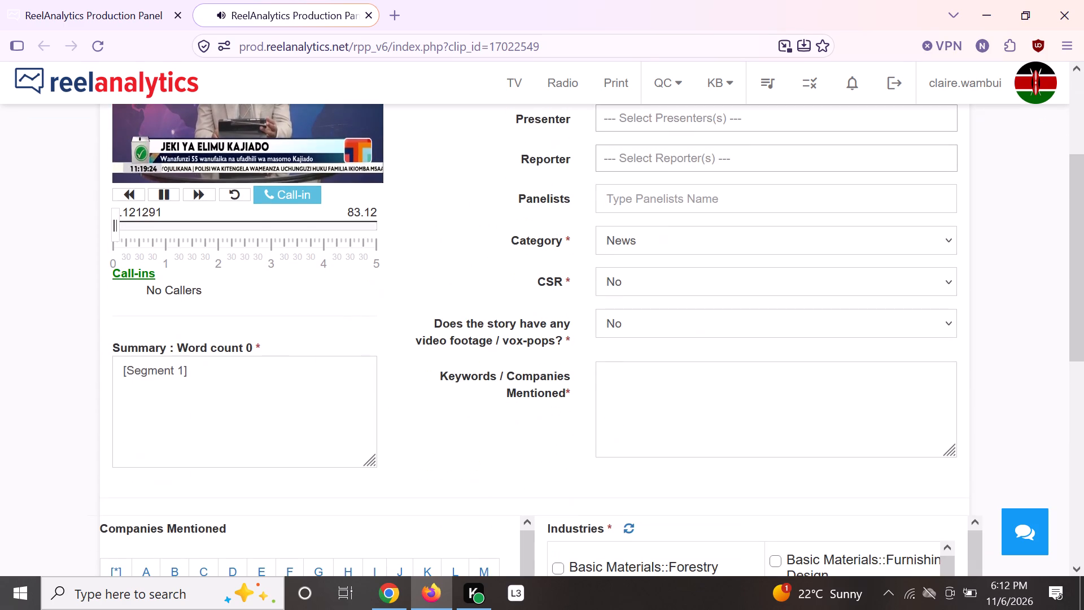
left_click(118, 380)
type("kk")
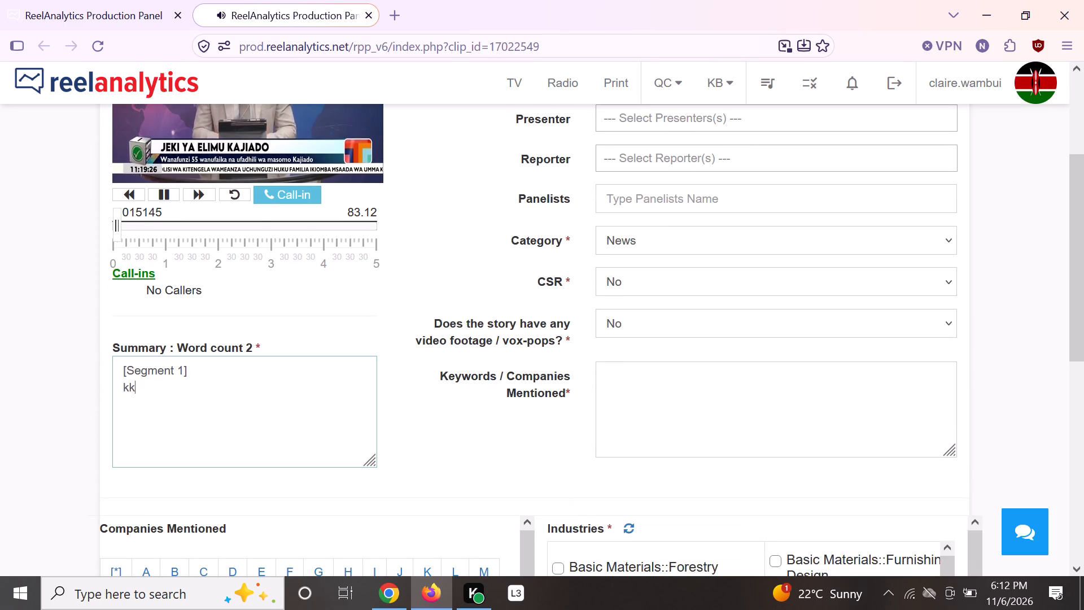
key("BackSpace")
type("ajiado 50 students")
key("space")
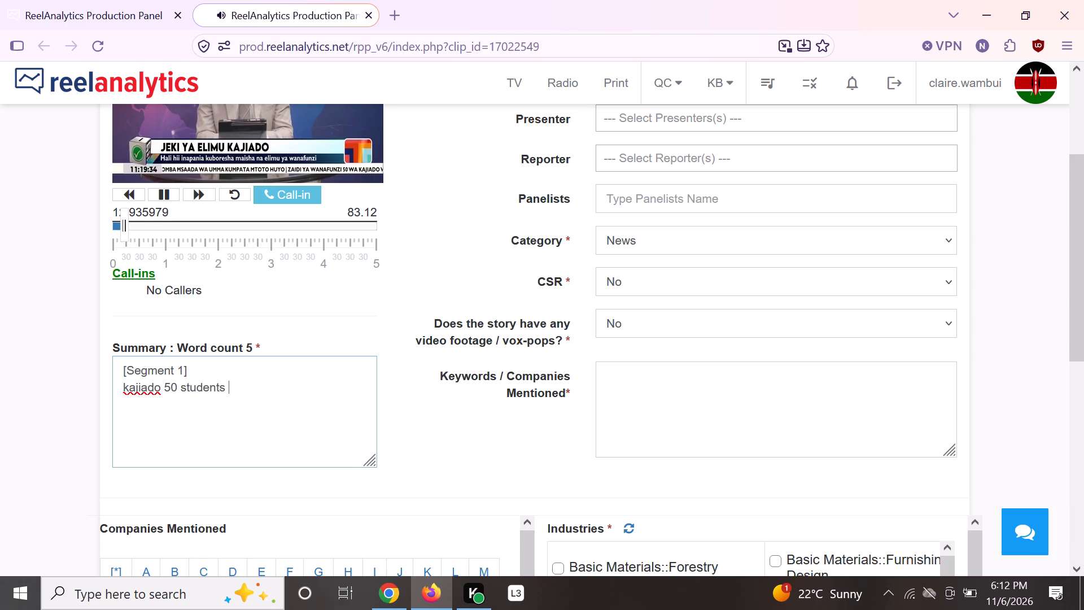
type("gets")
key("space")
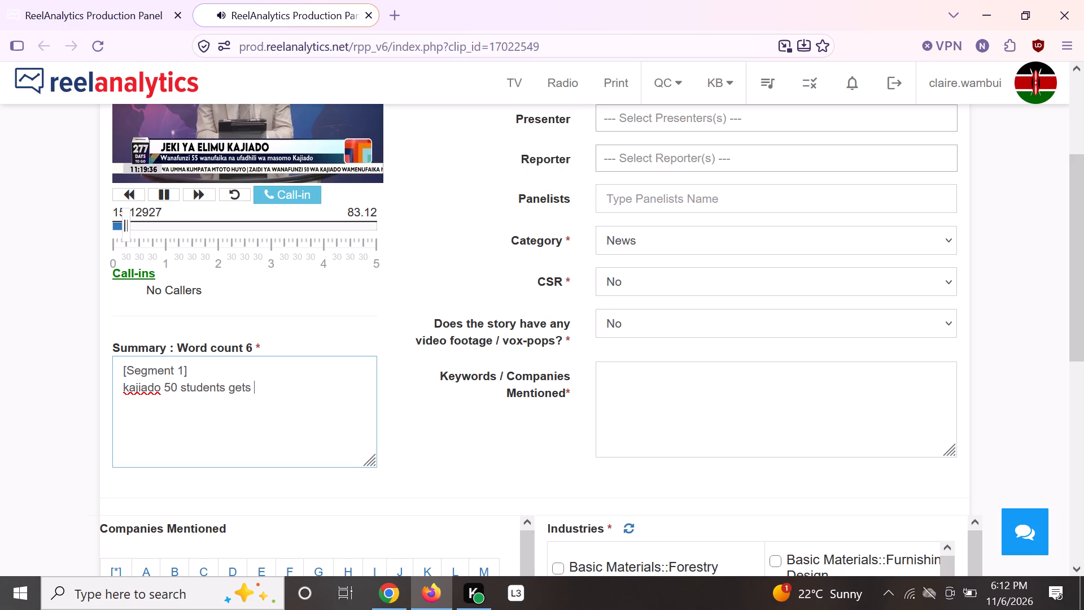
type("help from kipeto")
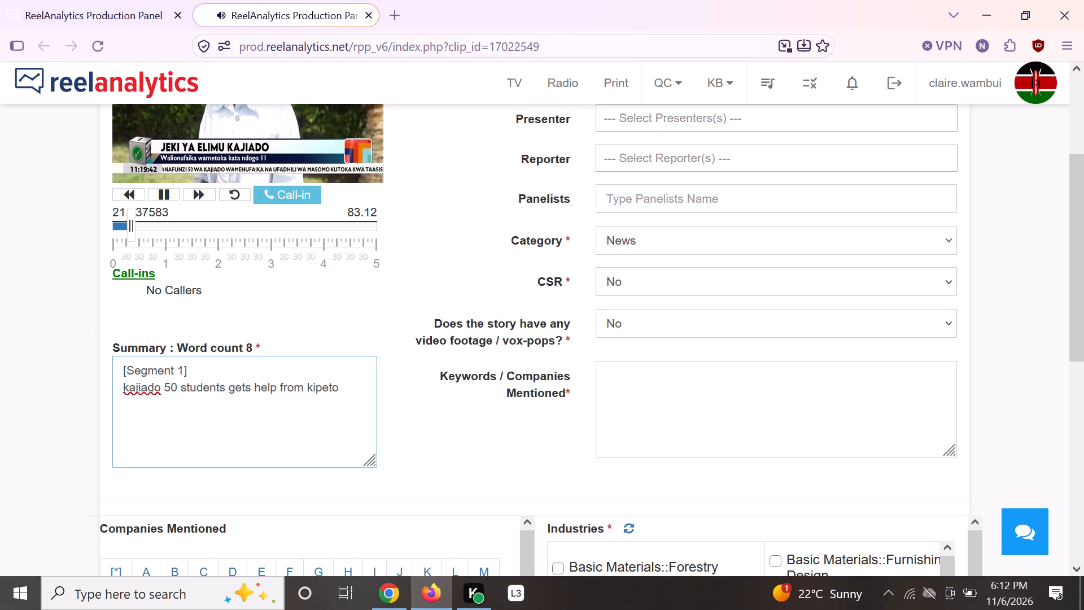
Mark the story as having video footage or vox-pops: Yes.
left_click(696, 338)
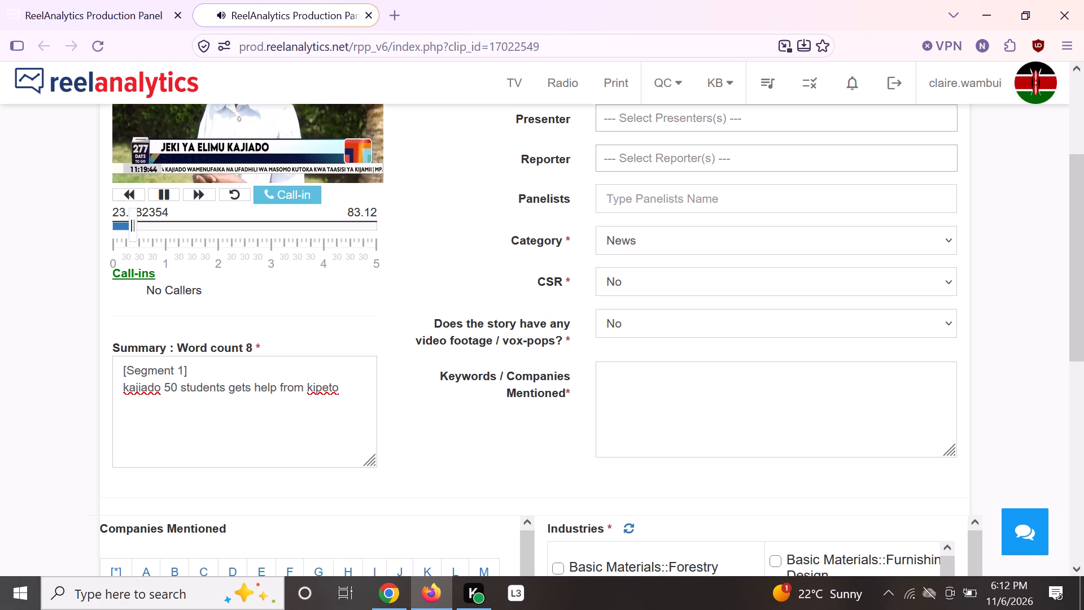
left_click(697, 330)
left_click(687, 365)
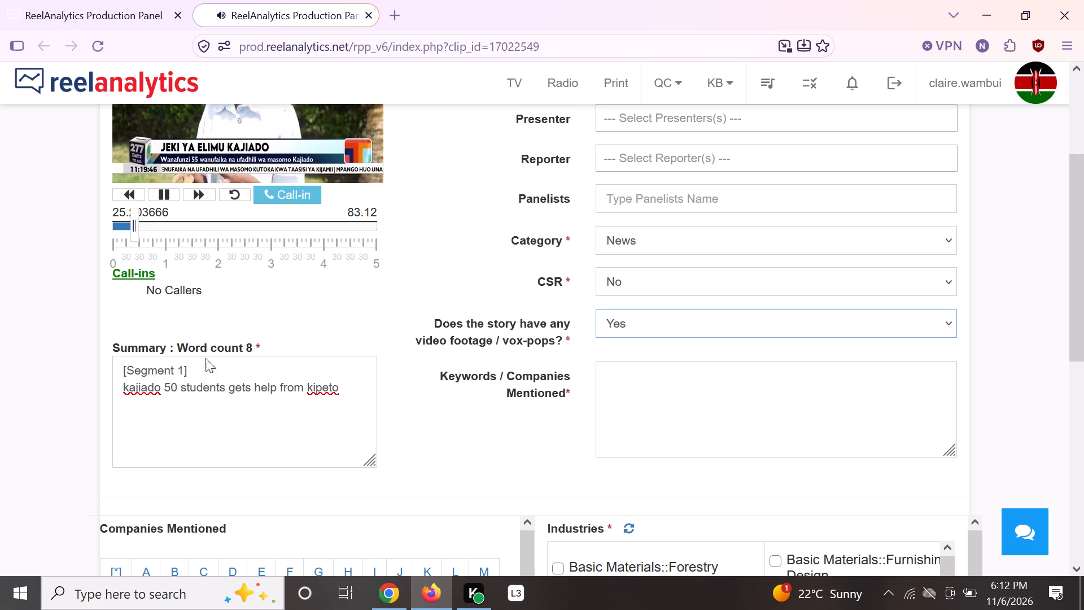
Cut the drafted summary line and search Google in Chrome for it with "scholarship" added at the end.
left_click_drag(113, 389, 338, 390)
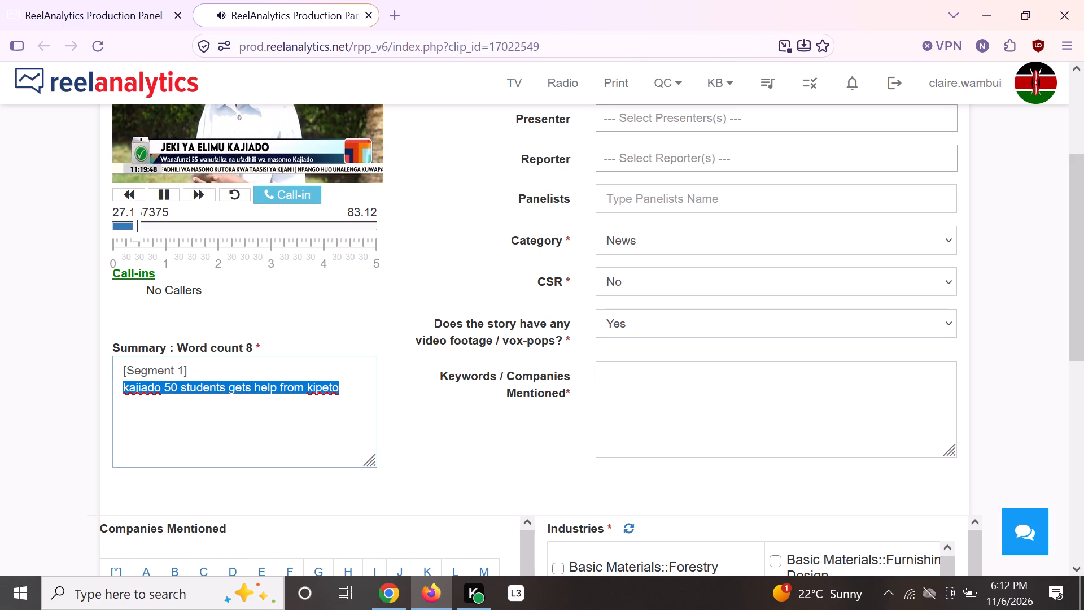
left_click_drag(338, 390, 339, 390)
right_click(327, 391)
left_click(379, 132)
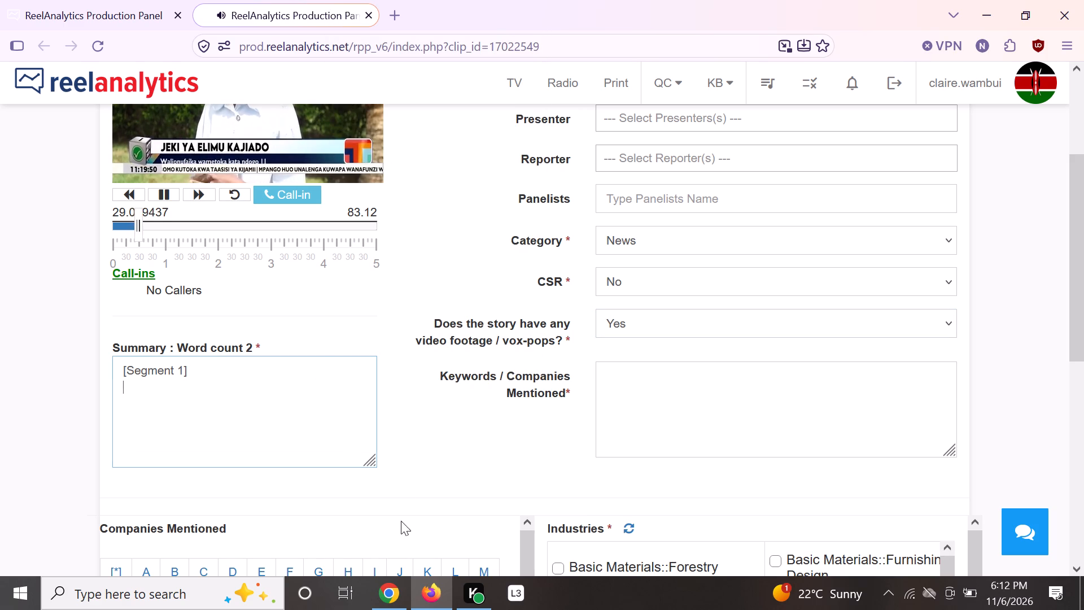
left_click(402, 596)
left_click(449, 16)
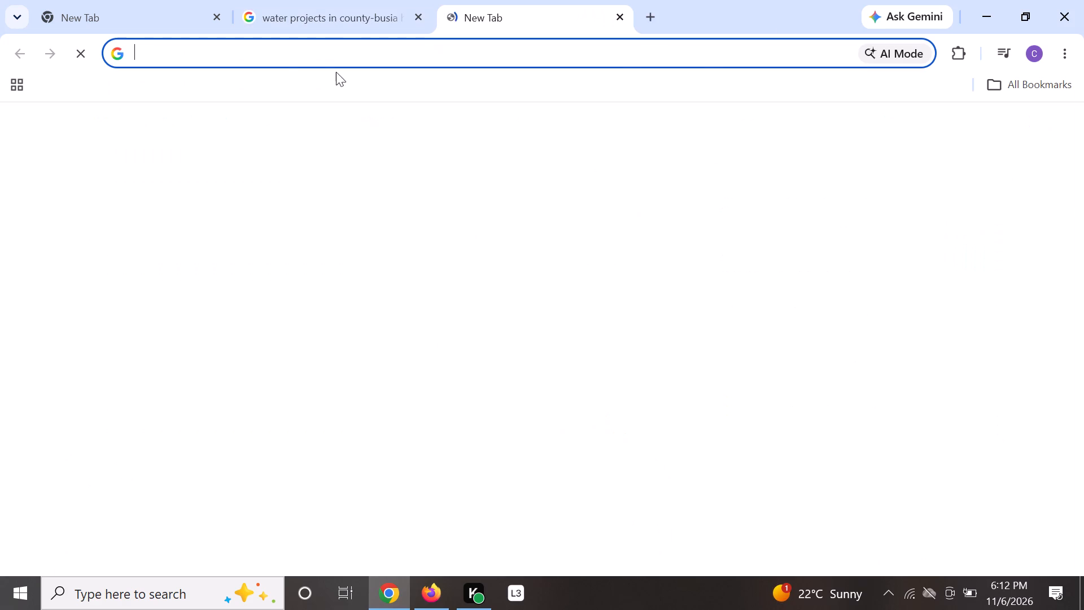
right_click(280, 52)
left_click(379, 197)
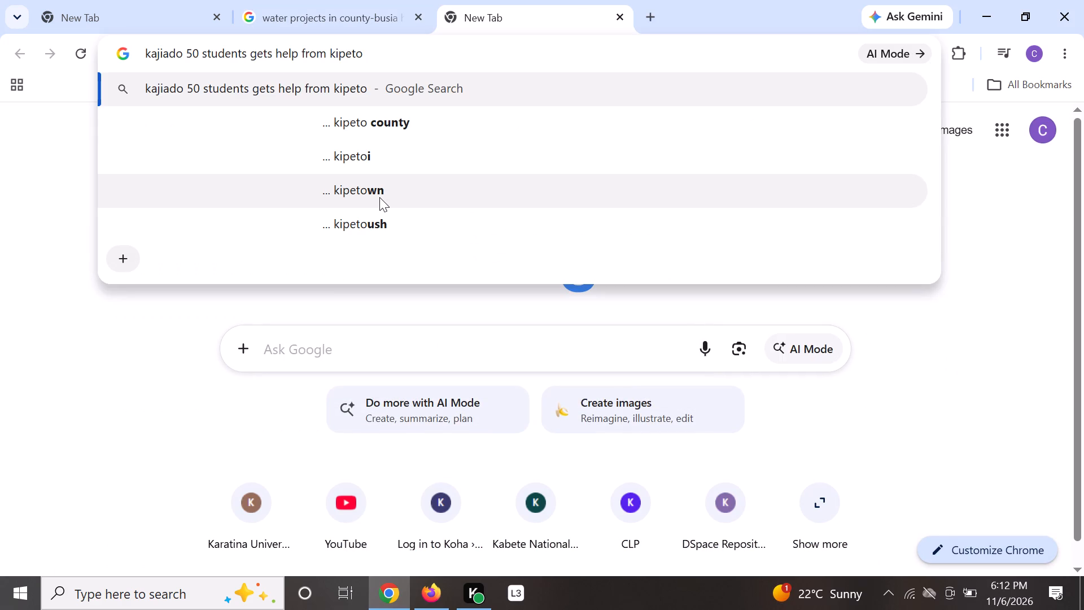
key("space")
type("scholarshi")
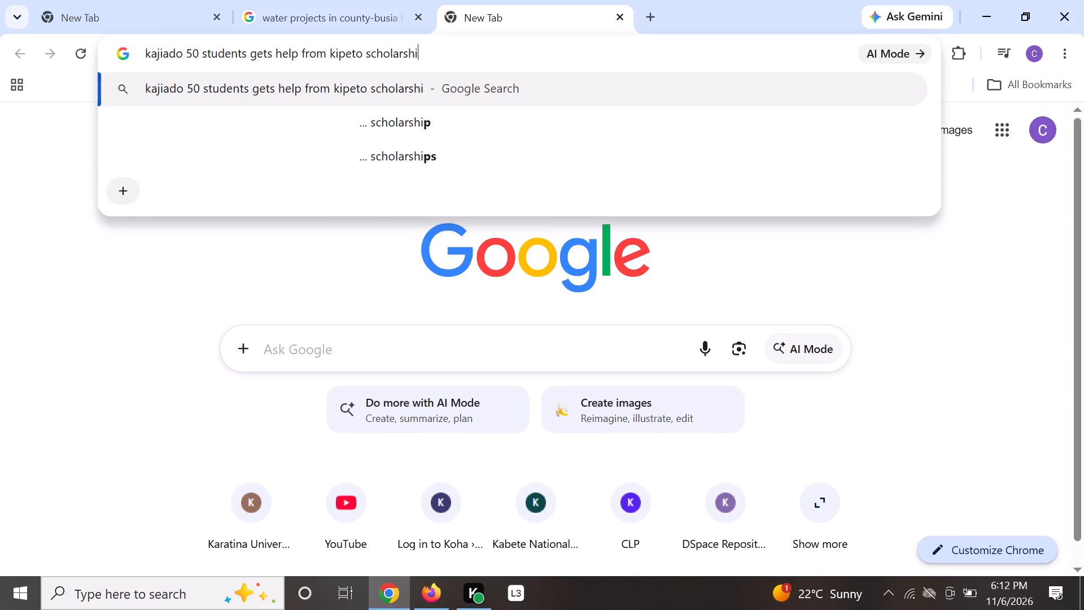
key("p")
key("Return")
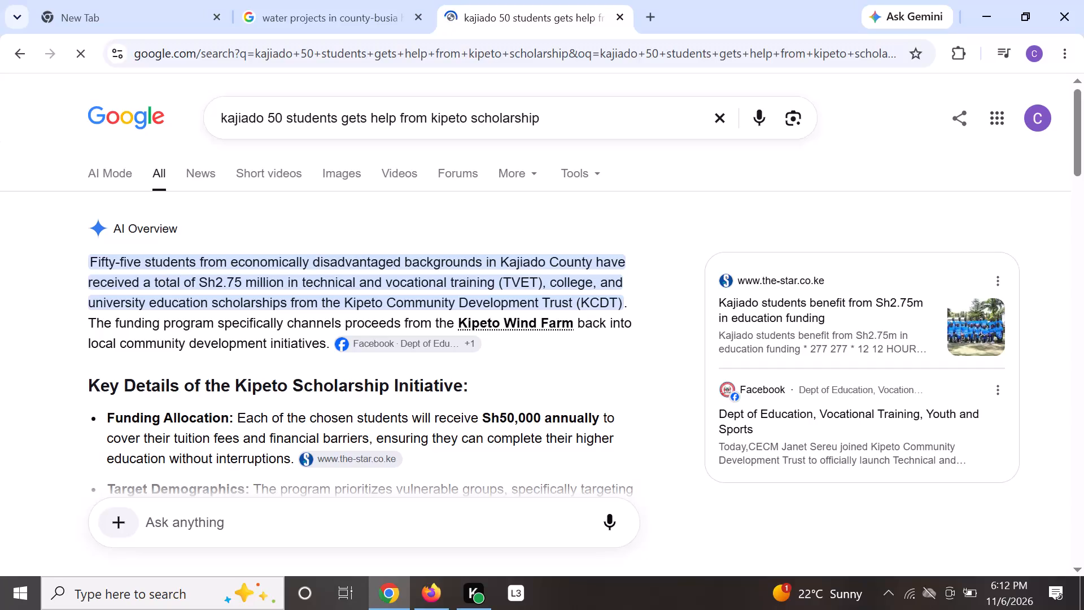
Copy the AI Overview's opening sentence on Kipeto scholarships for fifty-five Kajiado students and paste it under [Segment 1] in the clip's summary.
left_click_drag(86, 255, 109, 258)
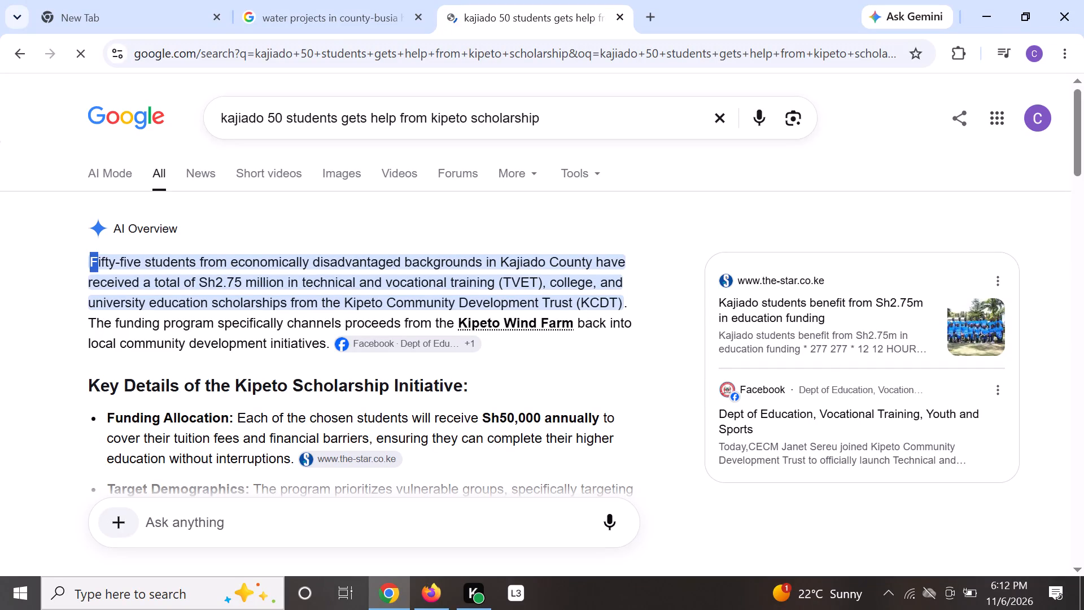
left_click_drag(109, 258, 530, 288)
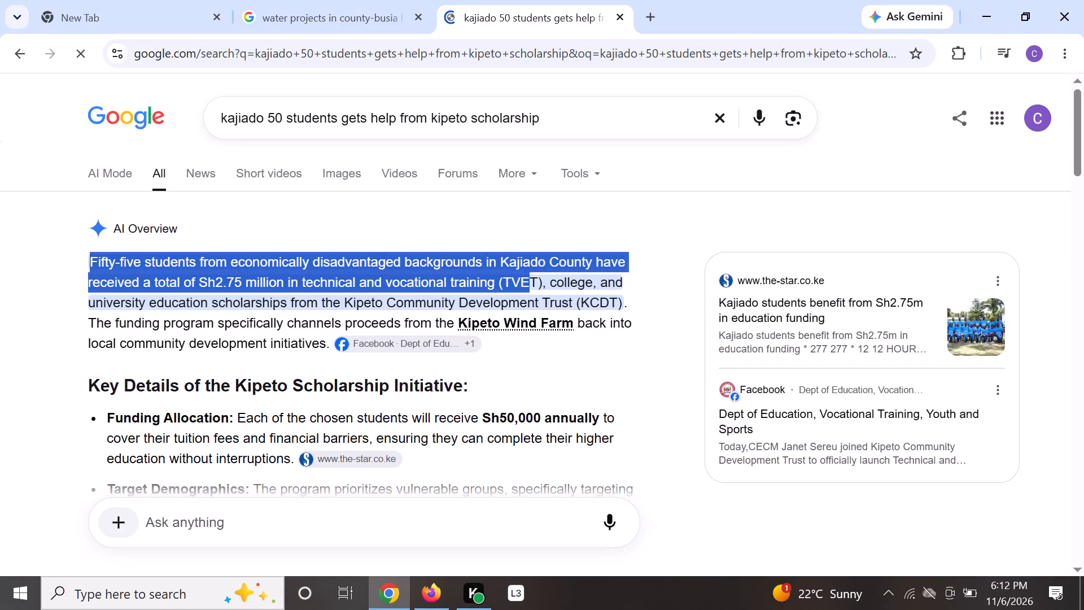
left_click_drag(530, 288, 622, 294)
right_click(584, 290)
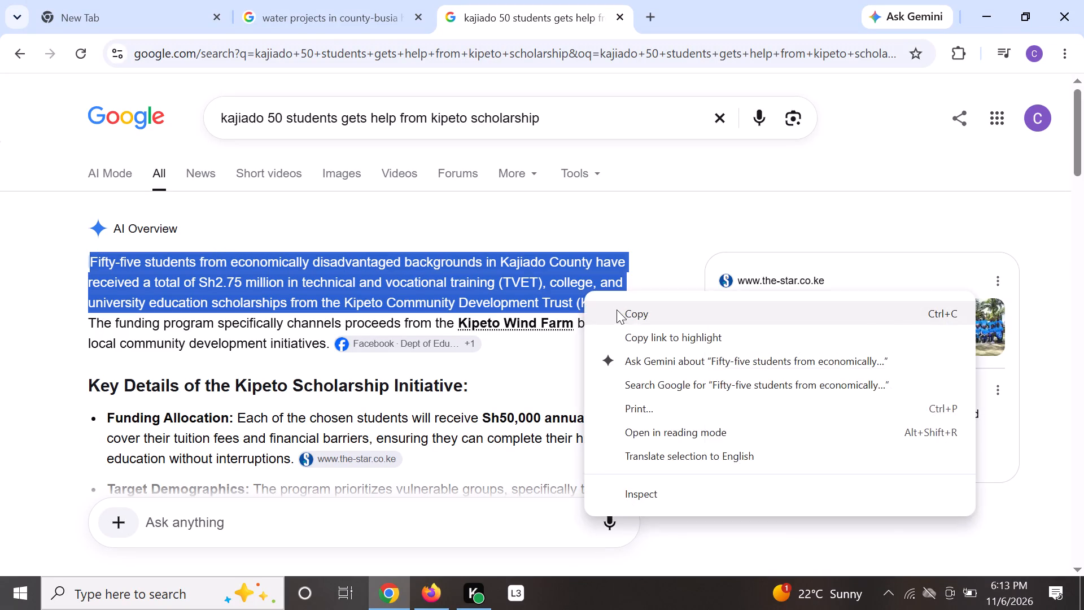
left_click(619, 310)
left_click(429, 599)
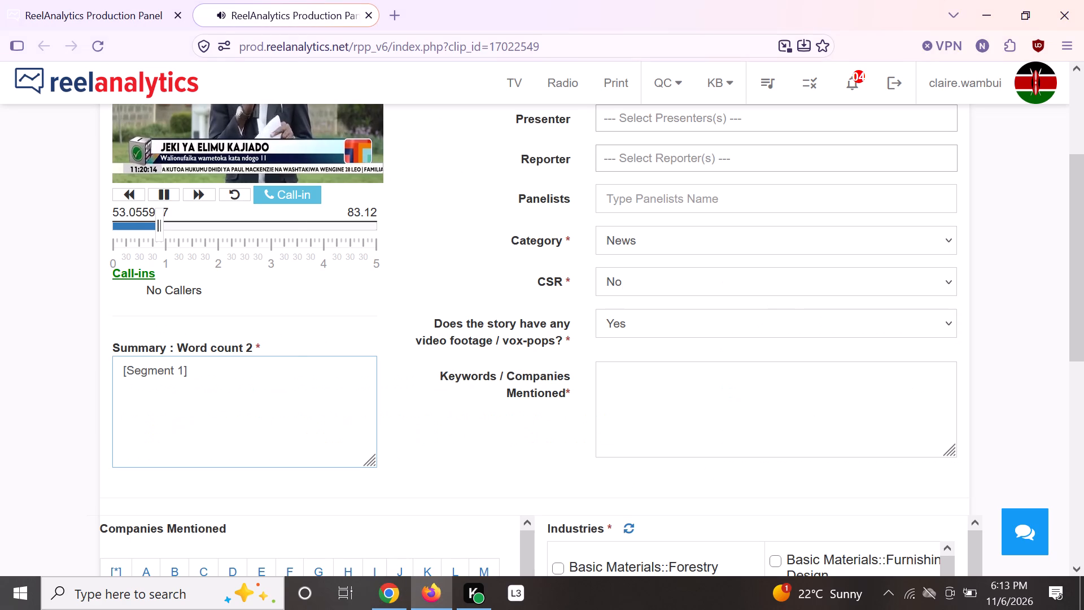
right_click(124, 387)
left_click(161, 162)
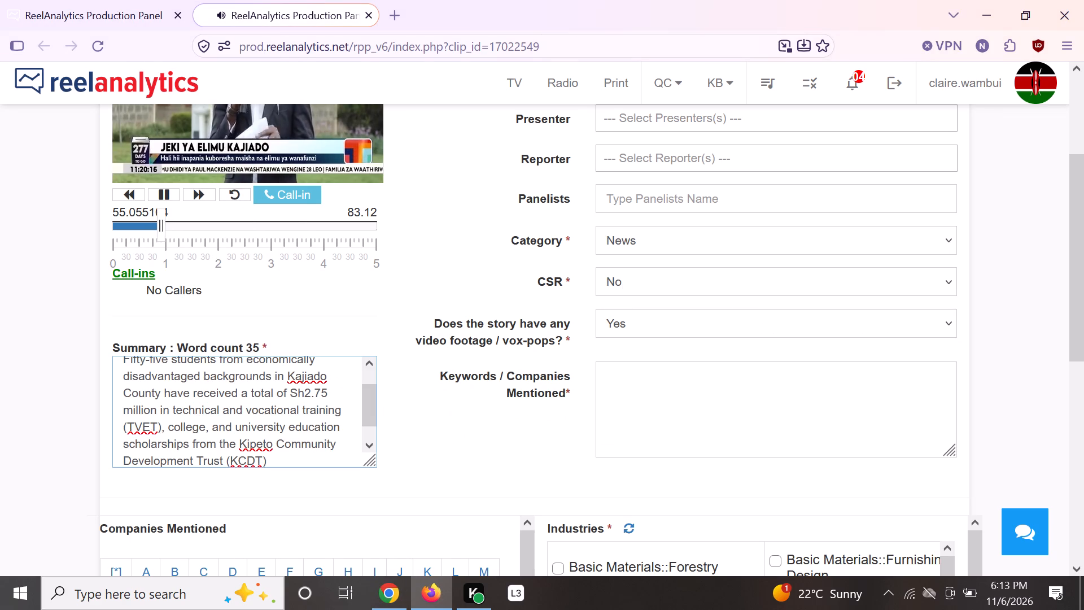
Move the abbreviation KCDT from the end of the summary into the keywords without its parentheses, closing the summary with a full stop.
left_click_drag(224, 462, 268, 461)
right_click(261, 460)
left_click(335, 136)
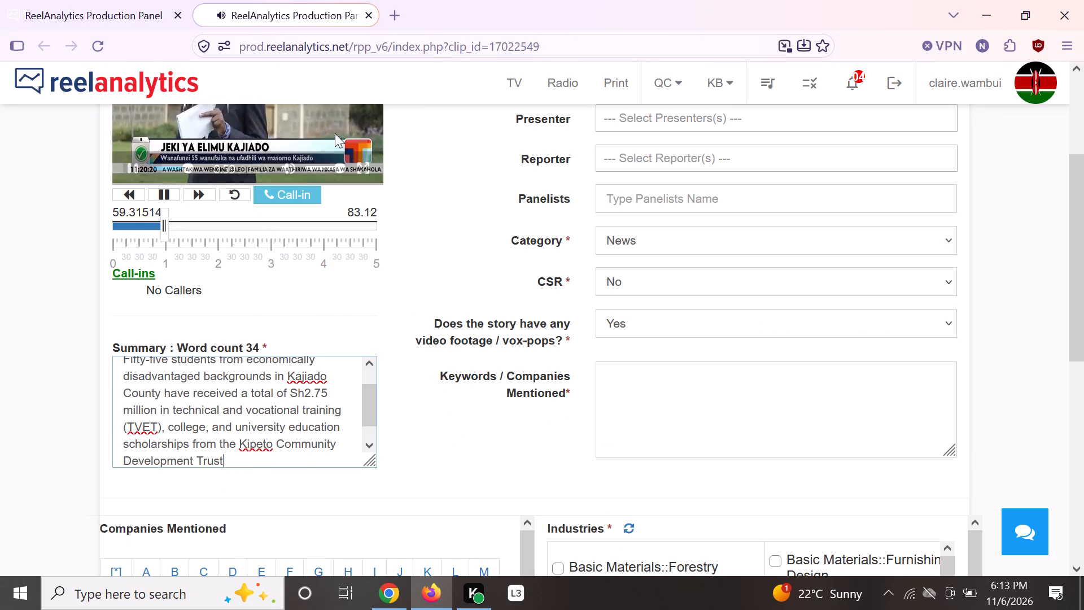
key("period")
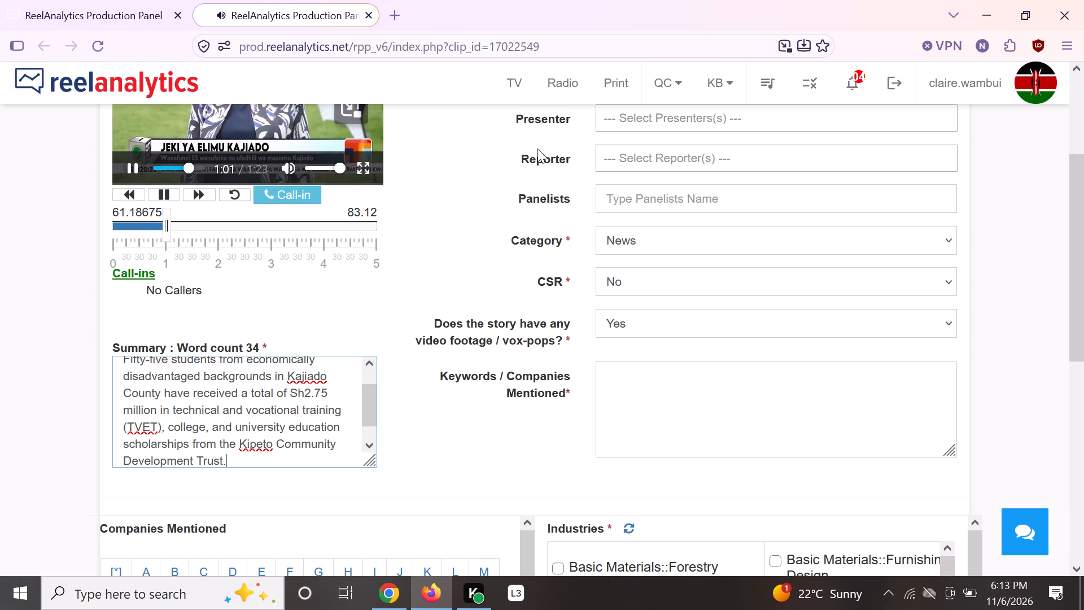
right_click(645, 373)
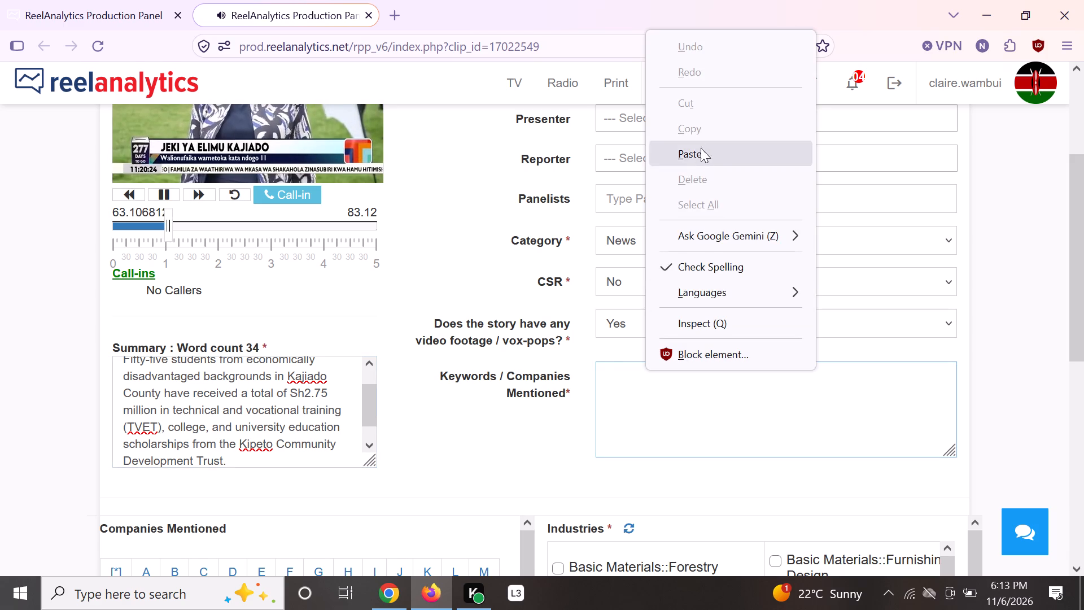
left_click(703, 146)
key("BackSpace")
key("Left")
key("Left")
key("Left")
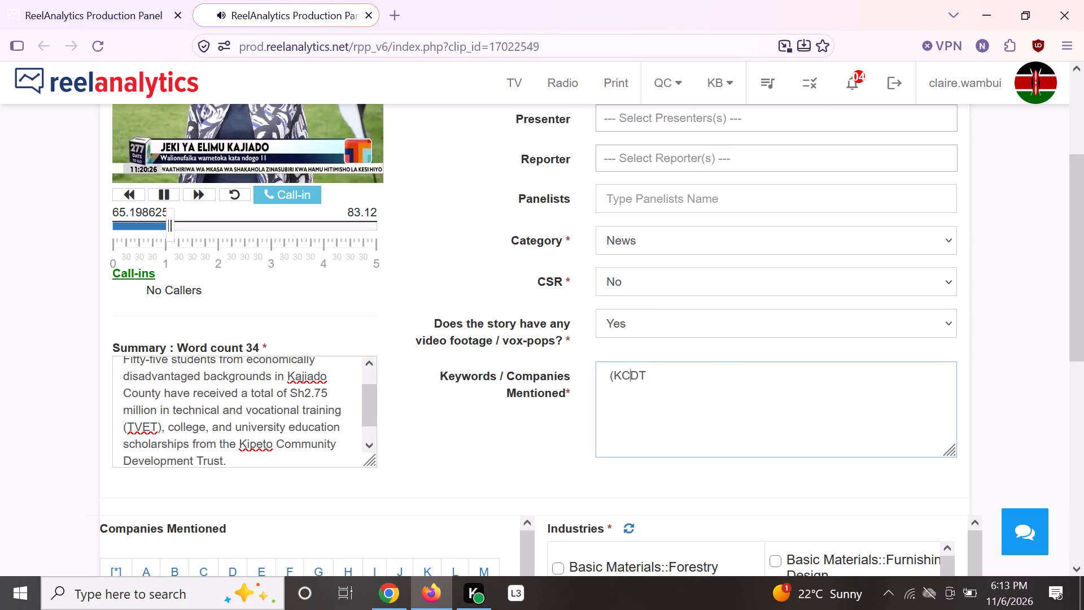
key("Left")
key("Left")
key("Delete")
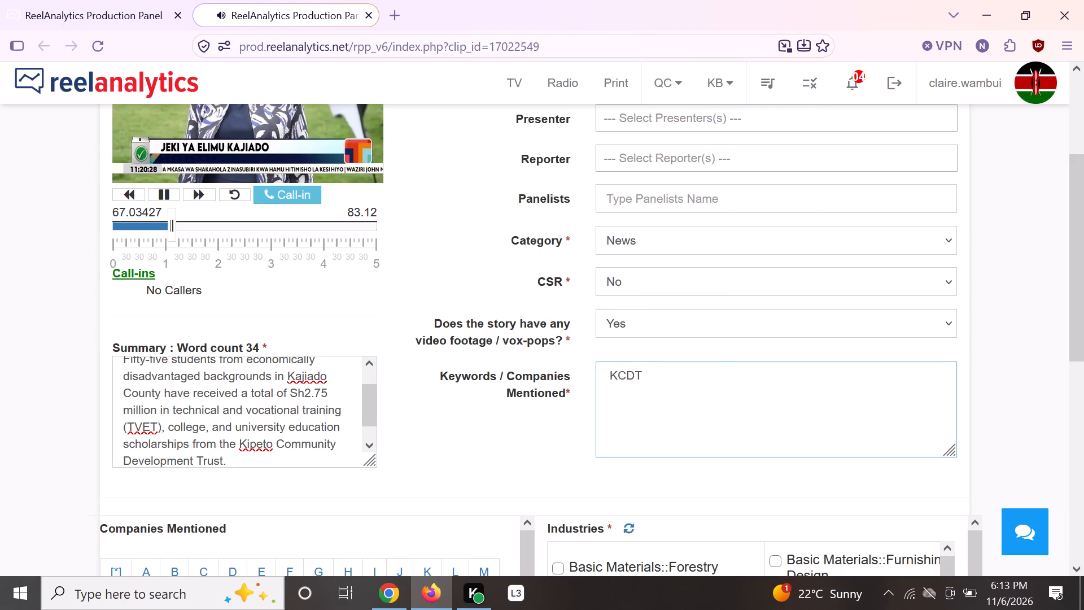
Copy the Star's headline "Kajiado students benefit from Sh2.75m in education funding" from the search results and paste it as the clip's title.
scroll(521, 356, "up", 3)
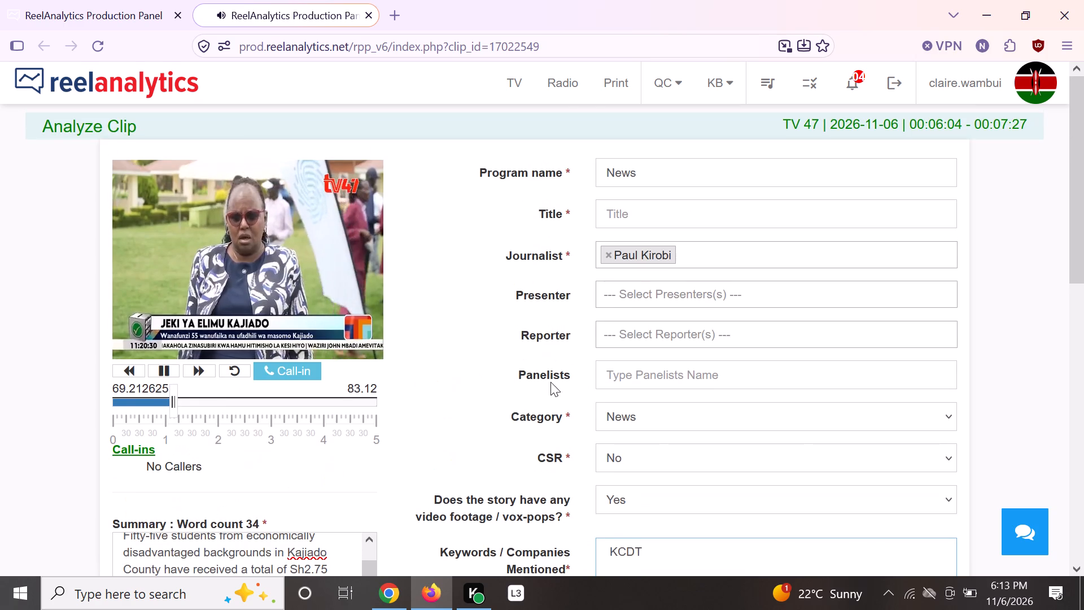
scroll(539, 367, "up", 1)
scroll(539, 373, "down", 4)
left_click(396, 596)
left_click(551, 368)
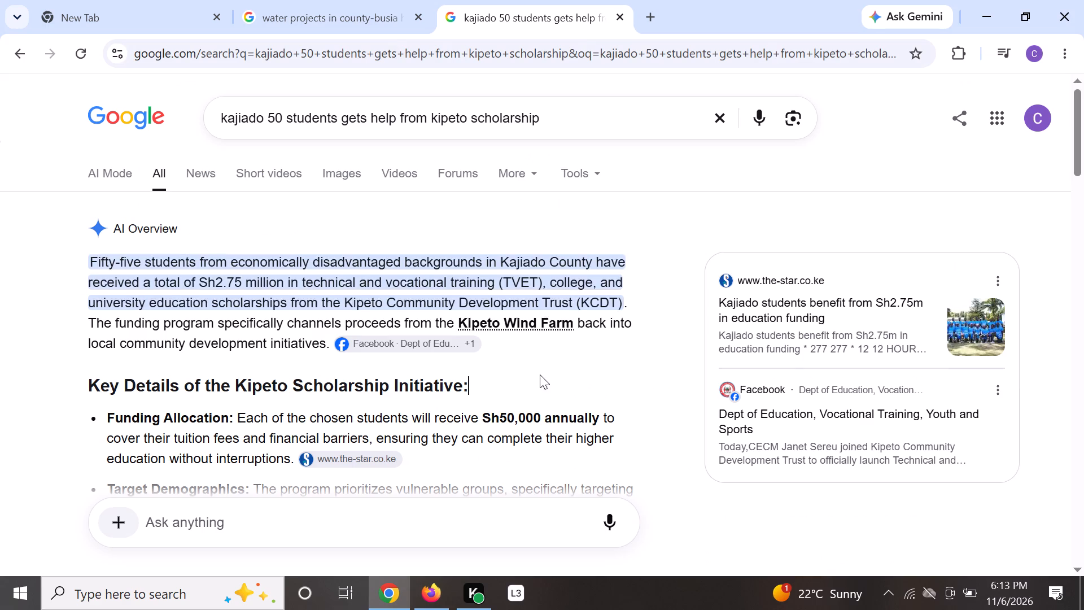
scroll(541, 368, "down", 2)
scroll(541, 370, "up", 2)
scroll(542, 370, "down", 11)
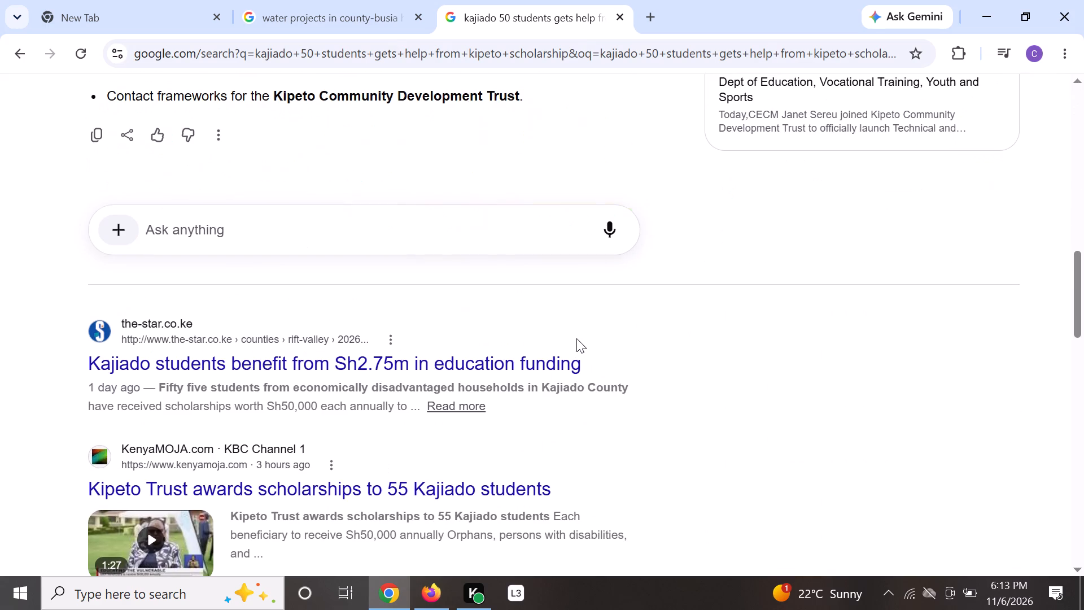
scroll(577, 337, "down", 2)
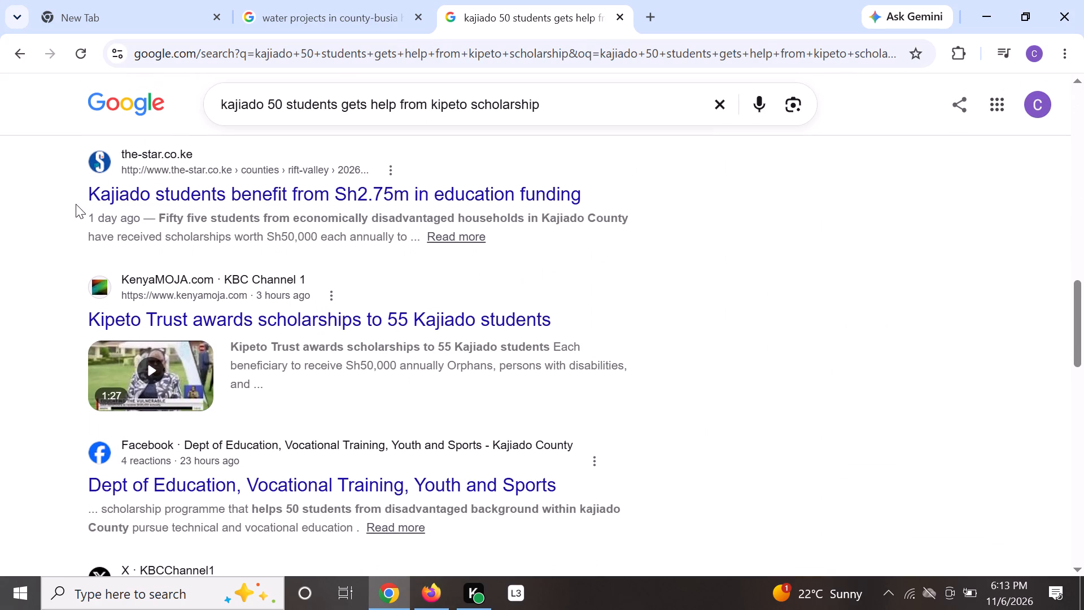
left_click(85, 189)
right_click(130, 194)
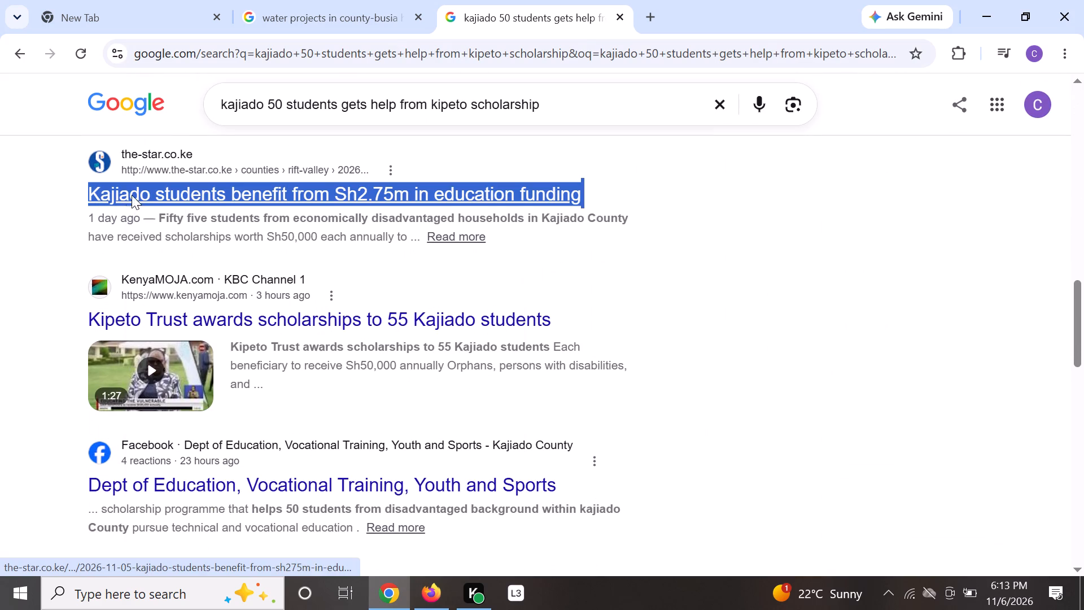
left_click(229, 381)
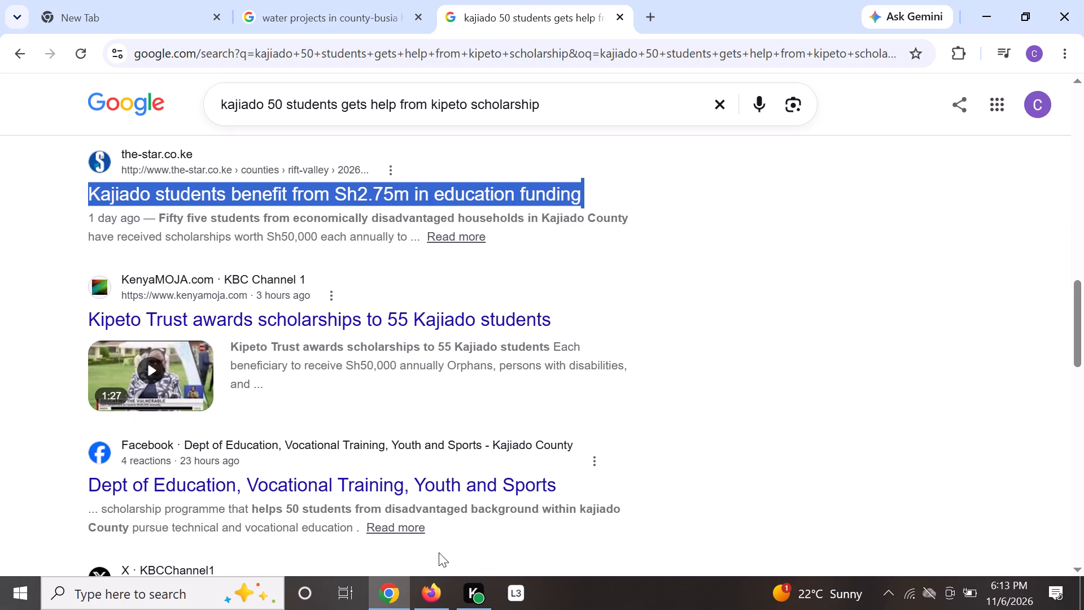
left_click(429, 592)
scroll(562, 230, "up", 7)
right_click(624, 219)
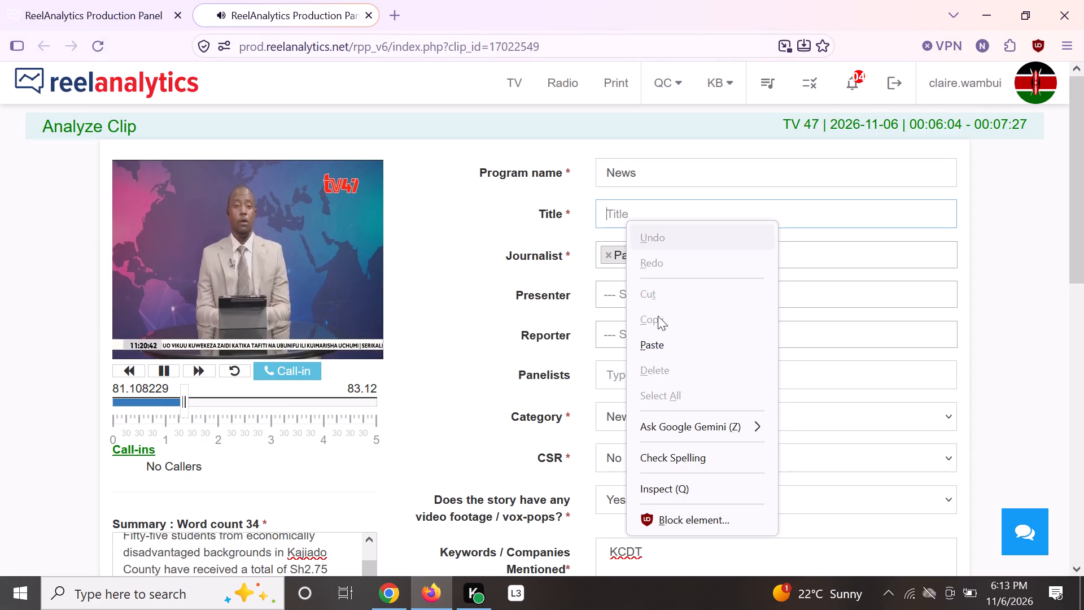
left_click(675, 338)
Add Kajiado County as a neutral company mention and select its Government::Devolution industry.
scroll(548, 341, "down", 3)
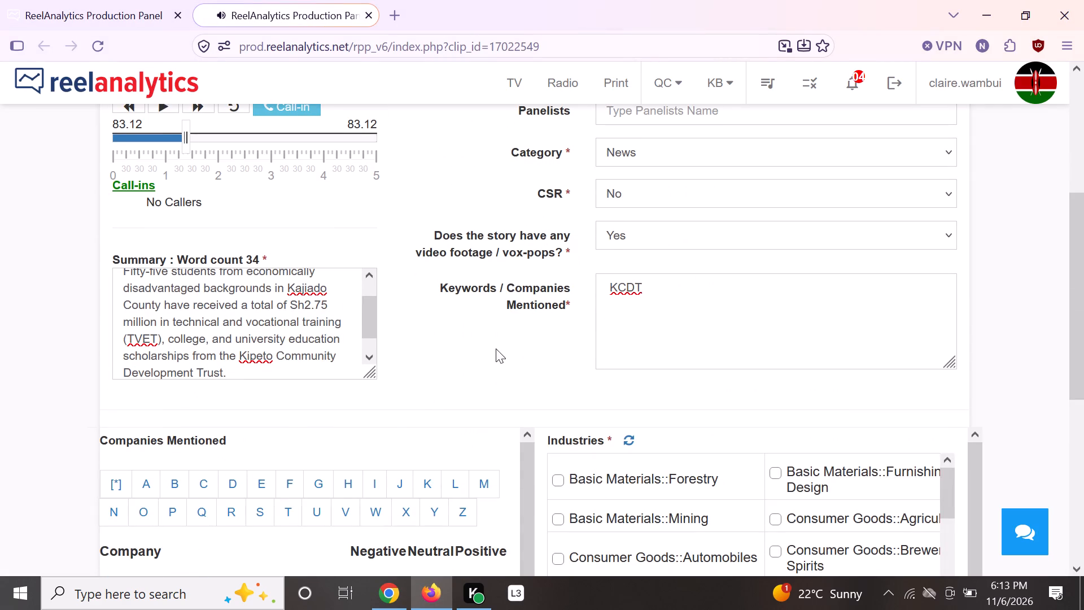
scroll(427, 390, "down", 1)
left_click(428, 391)
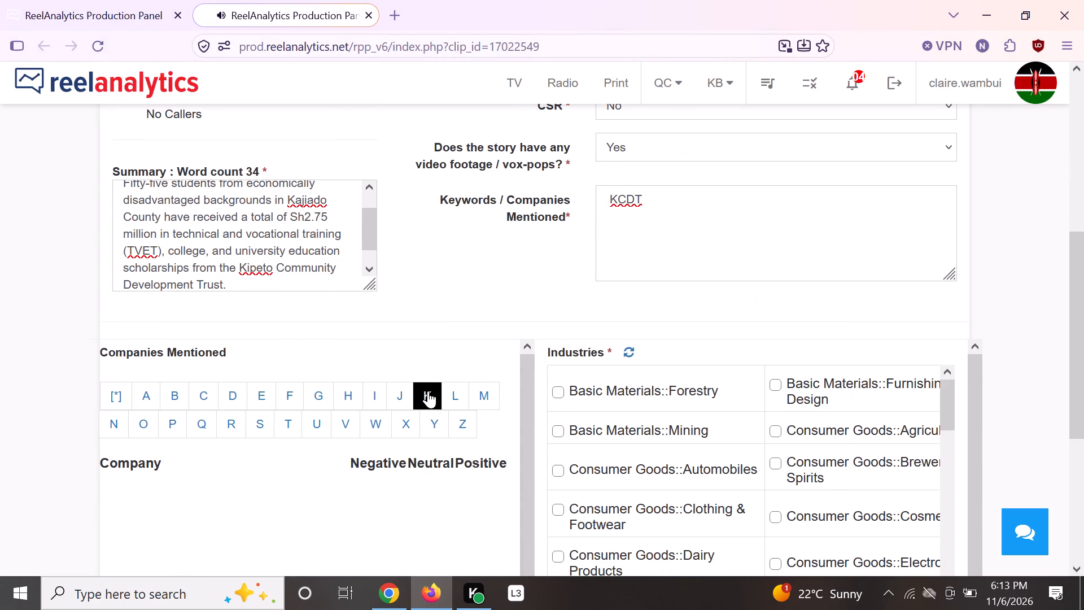
left_click(421, 481)
type("ajiad")
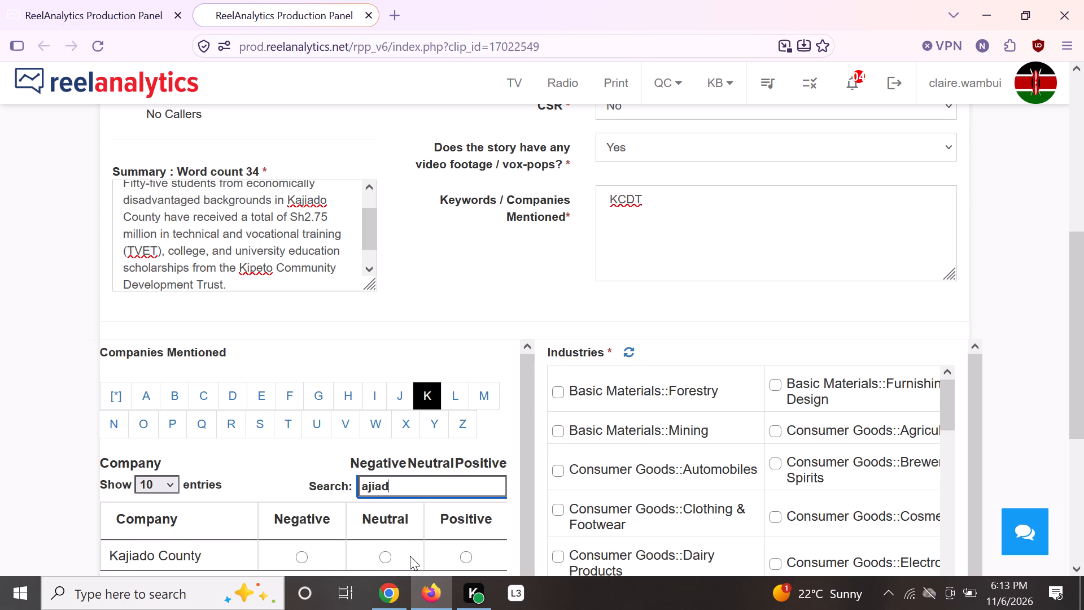
left_click(390, 553)
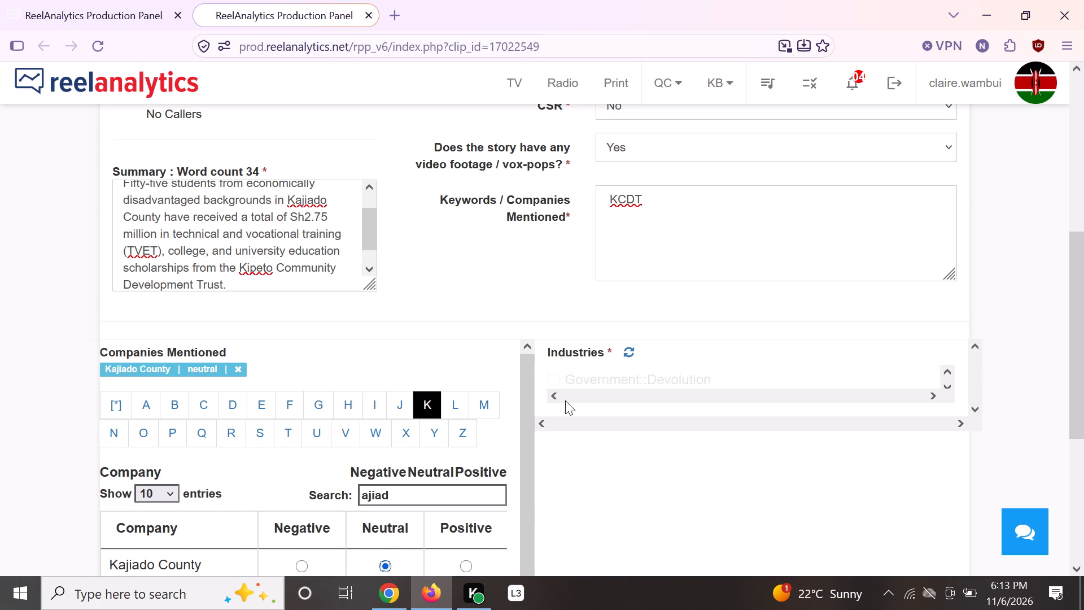
left_click(556, 387)
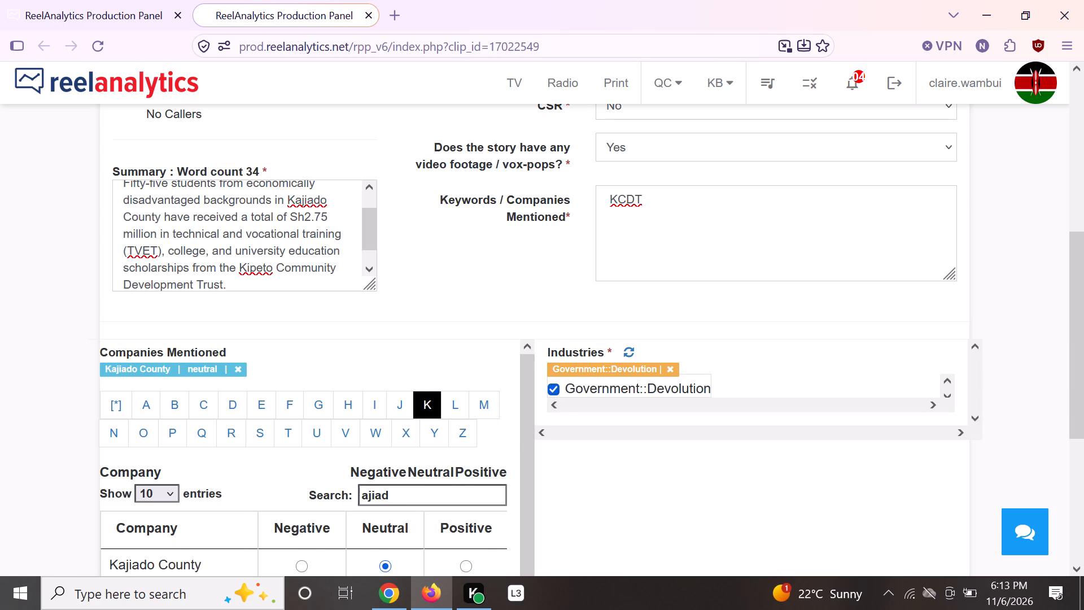
Search the K companies for "ipeto" and look back over the clip's filled-in details.
left_click_drag(392, 497, 222, 502)
type("ipe")
key("t")
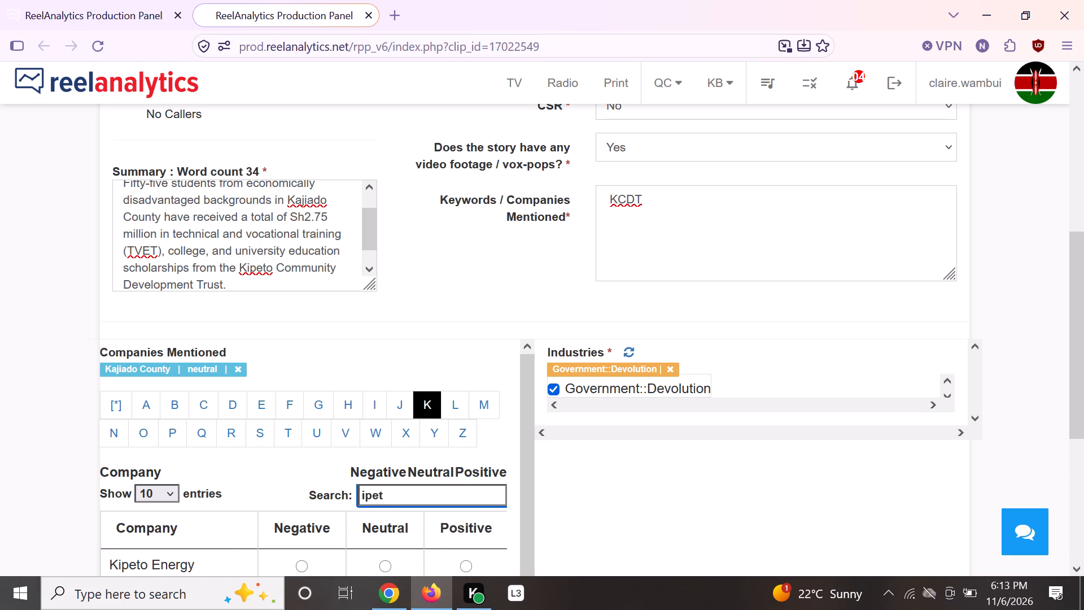
key("o")
scroll(414, 283, "down", 2)
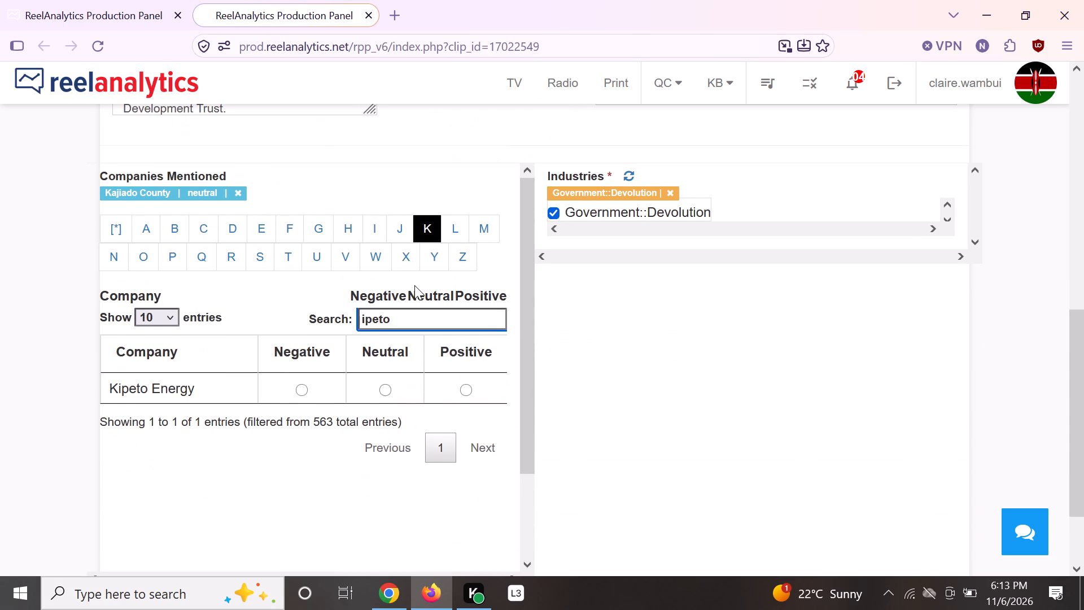
scroll(430, 292, "up", 3)
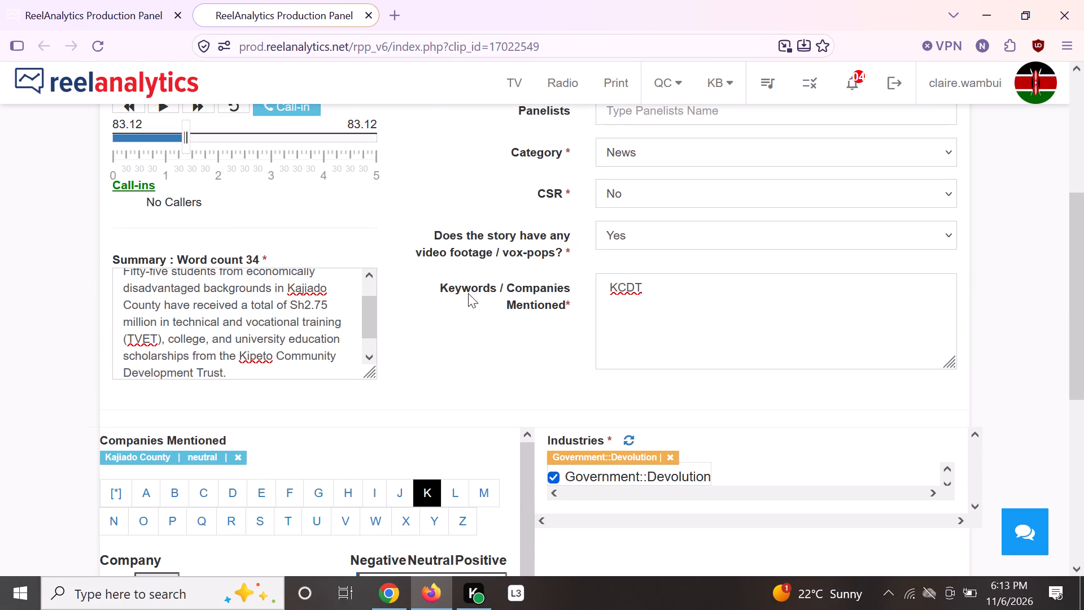
scroll(202, 334, "up", 3)
scroll(792, 338, "up", 3)
scroll(793, 338, "down", 1)
scroll(793, 338, "up", 1)
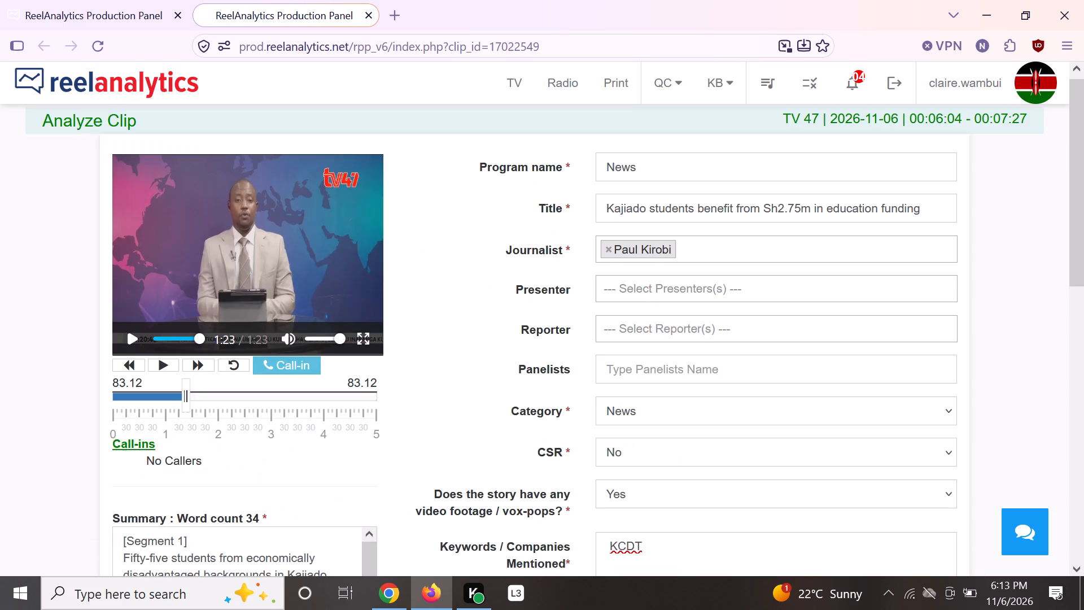
scroll(1004, 368, "down", 5)
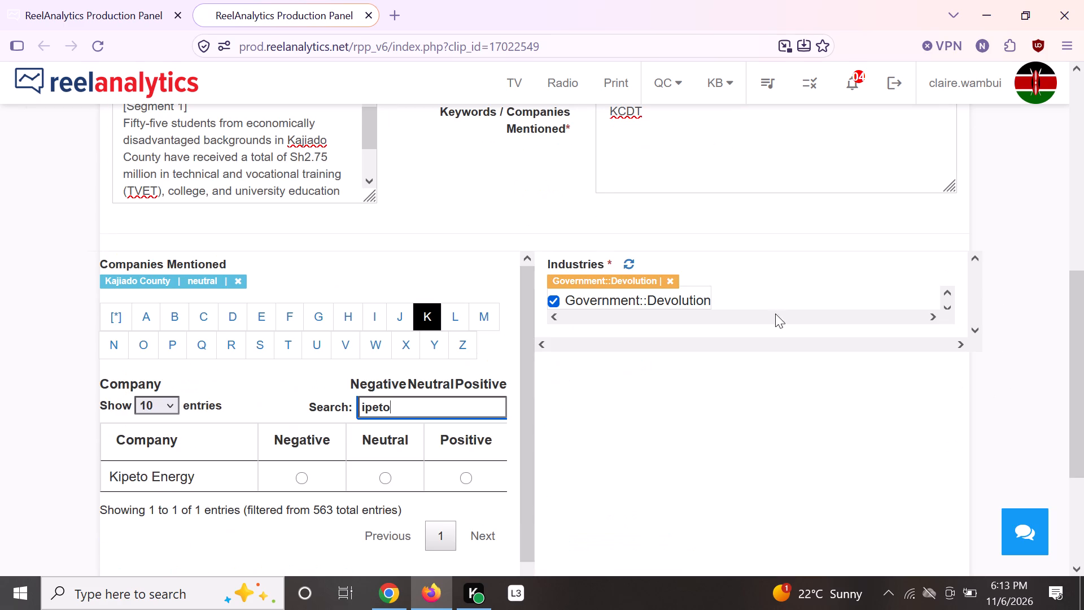
Reload the full industries list and add Education::Primary Schools, Education::Tertiary Education and Education::Secondary Schools.
left_click(633, 263)
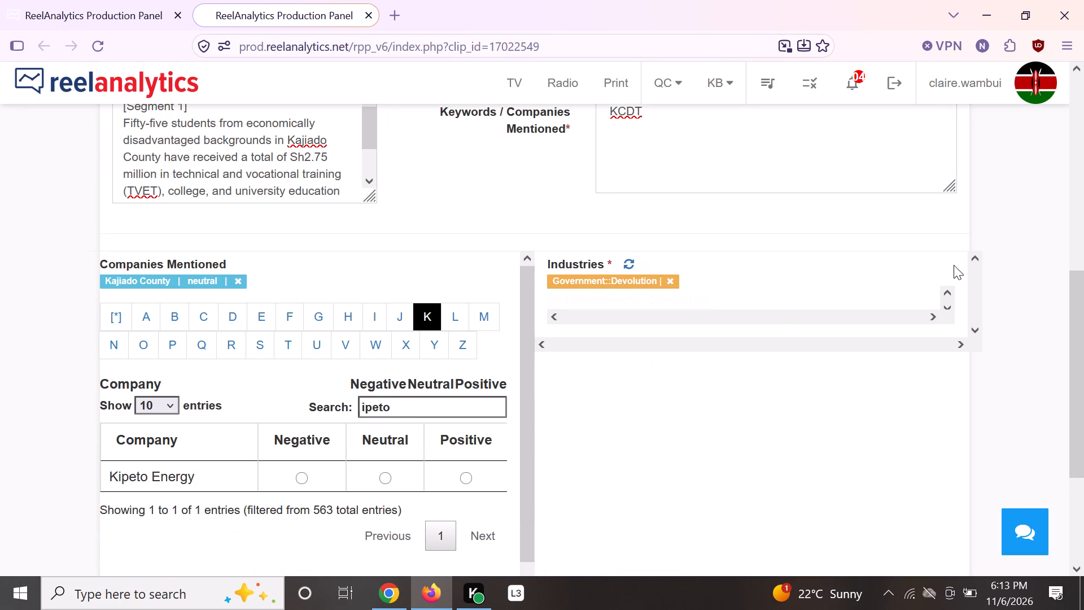
scroll(1072, 280, "down", 3)
scroll(782, 286, "down", 3)
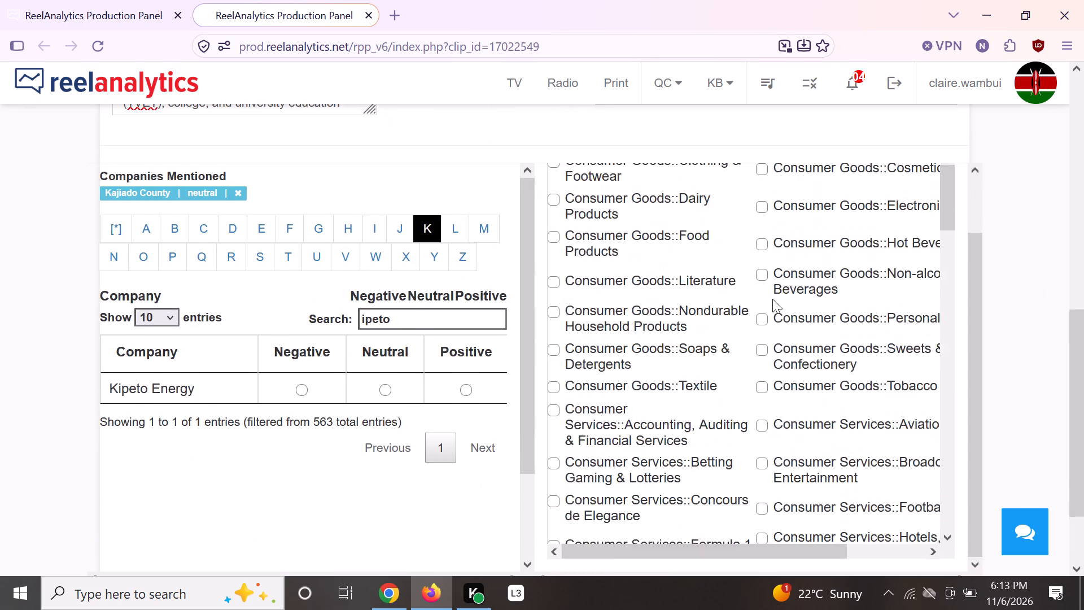
scroll(772, 299, "down", 6)
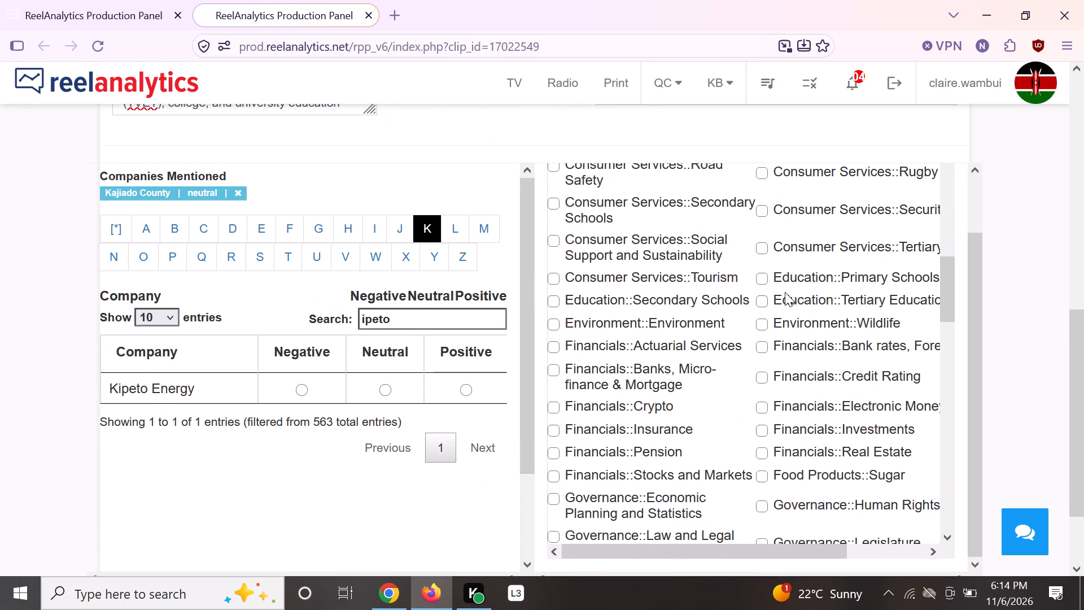
left_click(765, 279)
left_click(762, 302)
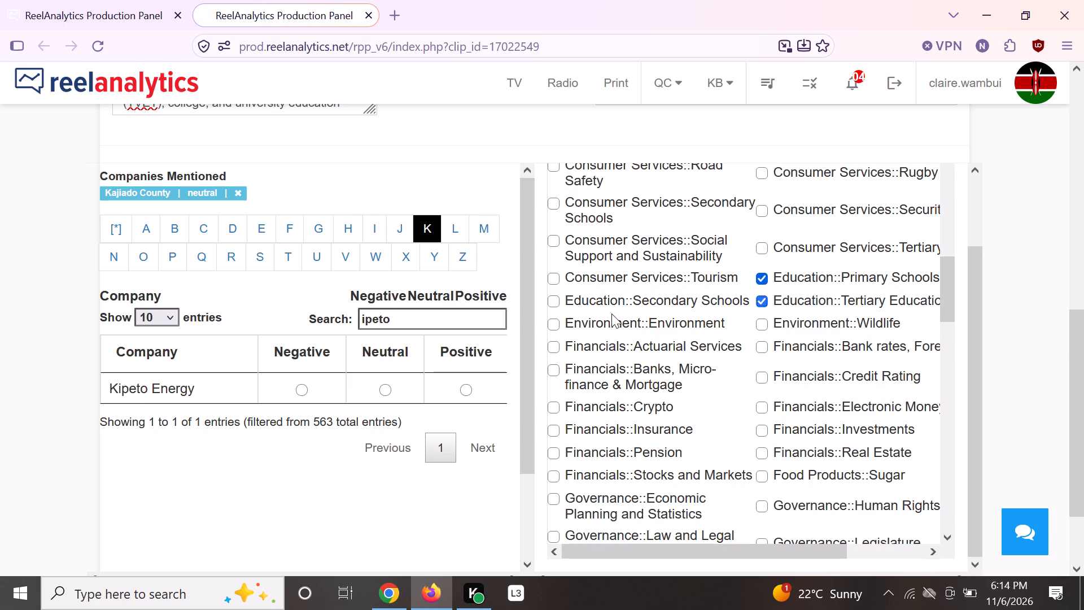
left_click(550, 300)
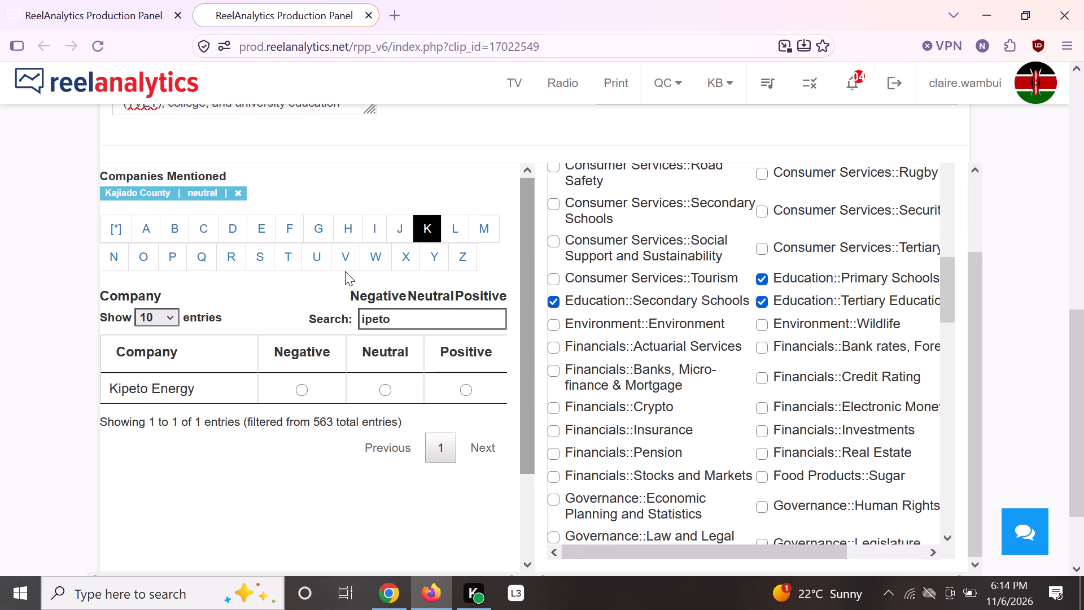
Search the T companies for "vet" and check the matches against the clip's details.
left_click(295, 263)
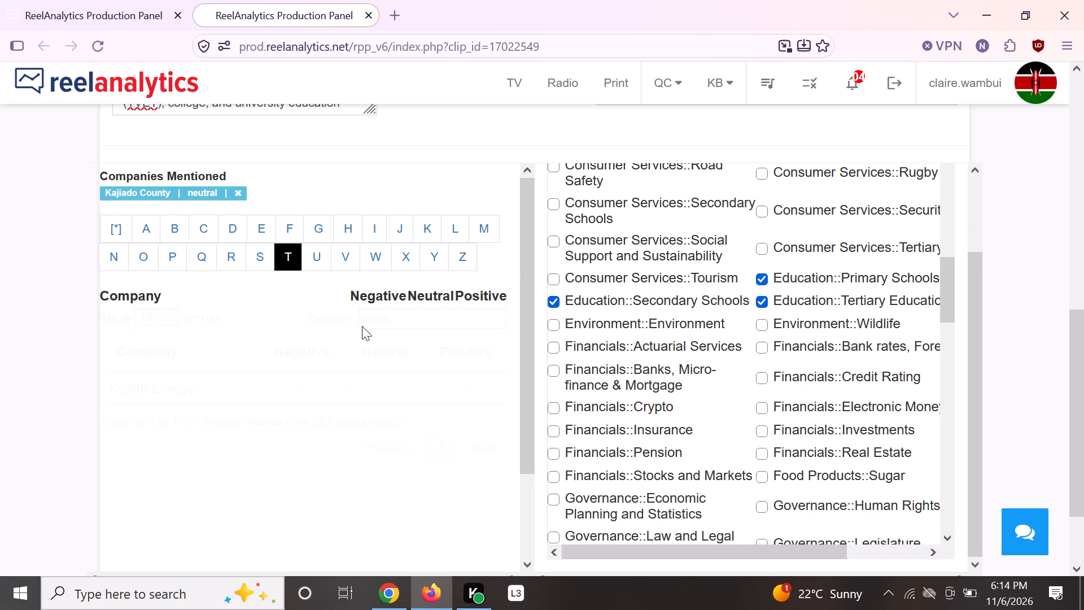
left_click(402, 315)
type("vet")
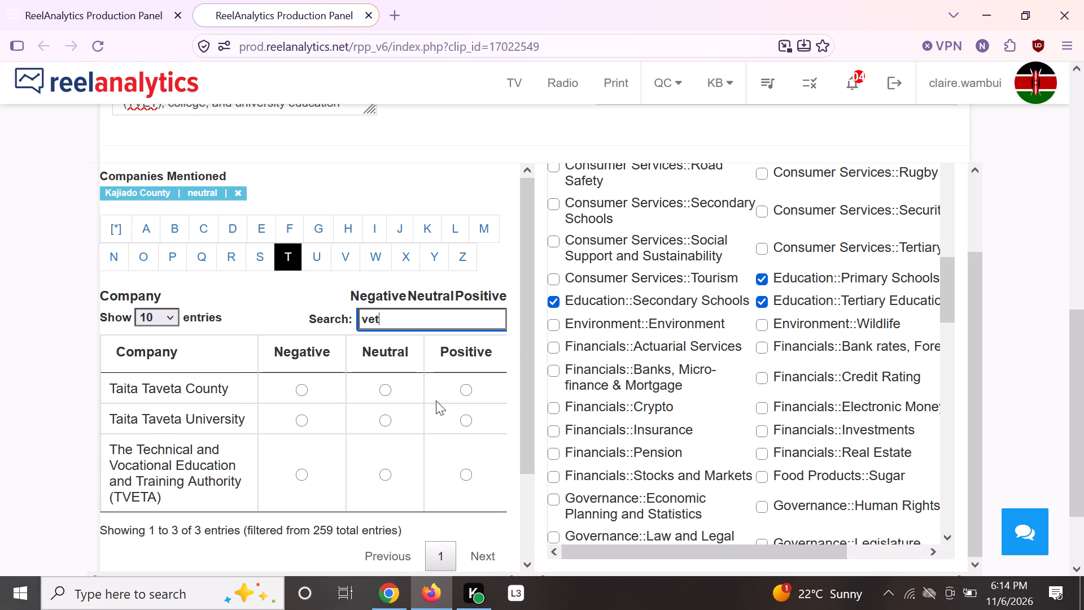
scroll(972, 381, "down", 3)
scroll(972, 381, "up", 10)
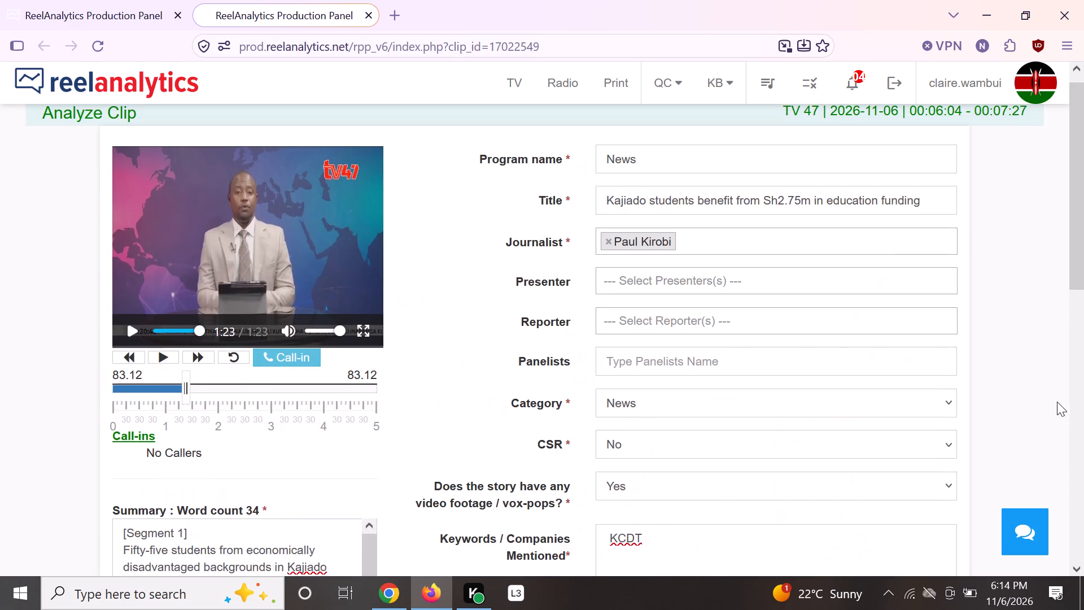
Review the clip's filled-in details, company mention and selected education industries before saving.
scroll(1057, 402, "up", 3)
scroll(1036, 317, "down", 1)
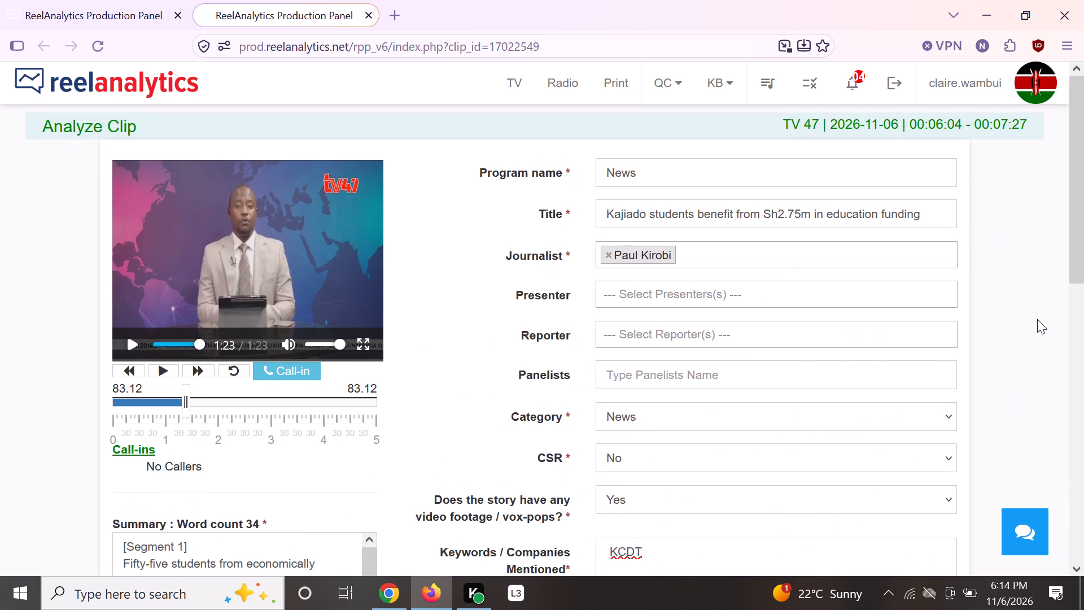
scroll(1037, 319, "down", 7)
scroll(1040, 325, "up", 1)
scroll(1040, 325, "down", 1)
scroll(1039, 372, "down", 4)
scroll(1038, 380, "up", 1)
scroll(1038, 390, "down", 1)
scroll(1031, 402, "up", 1)
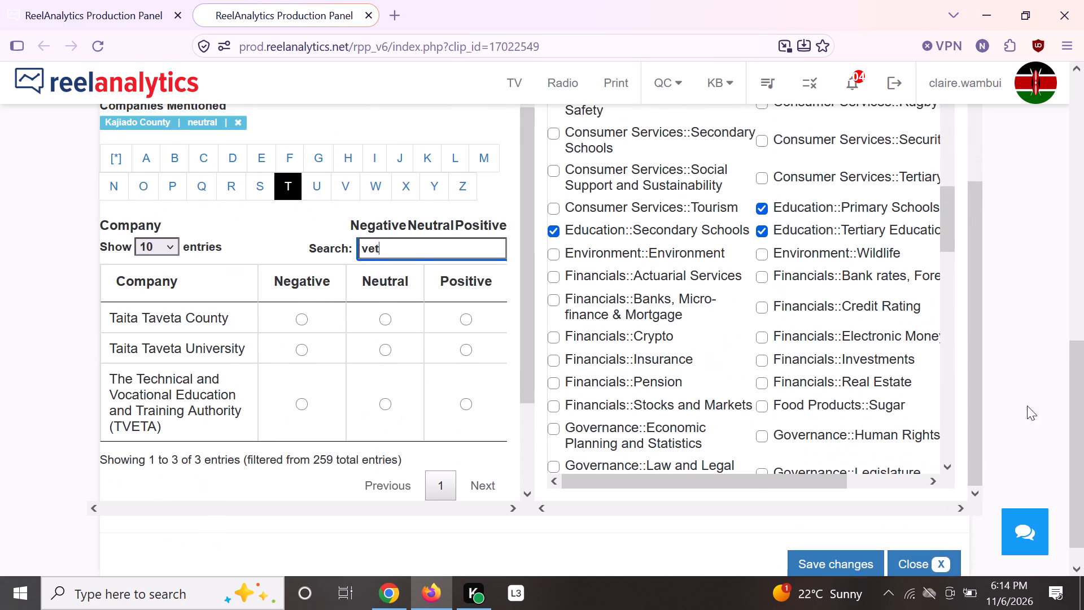
scroll(1027, 406, "up", 1)
scroll(861, 528, "down", 1)
scroll(857, 531, "up", 1)
scroll(956, 439, "up", 1)
scroll(956, 439, "down", 1)
scroll(956, 439, "up", 2)
scroll(959, 439, "down", 6)
scroll(1008, 418, "up", 1)
scroll(1009, 422, "down", 1)
scroll(1009, 422, "up", 2)
scroll(1009, 424, "down", 3)
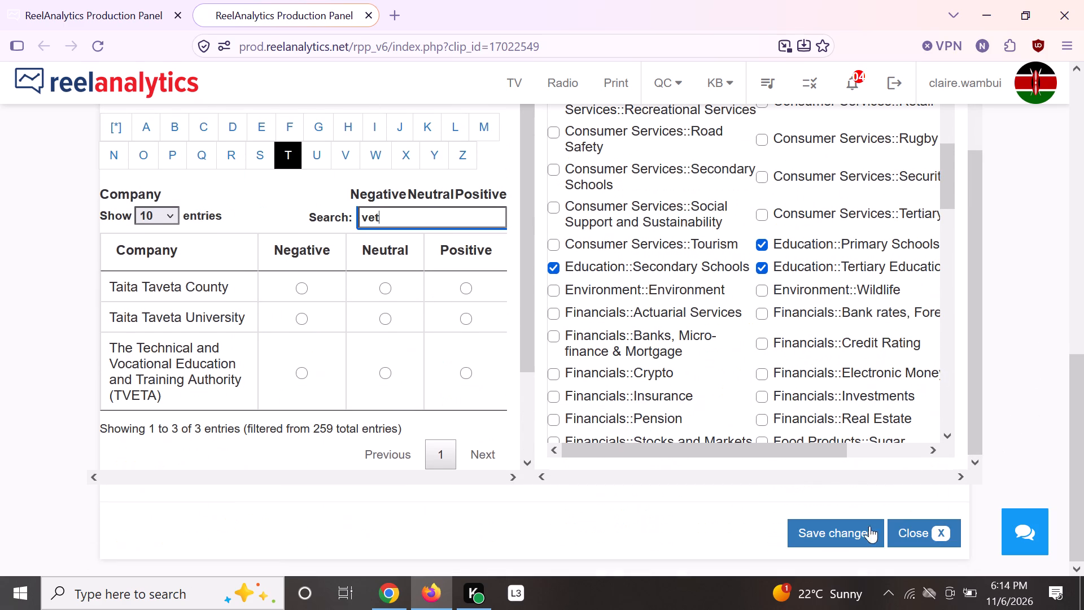
Save the analysis of the 00:06:04 - 00:07:27 clip and close its browser tab.
left_click(839, 541)
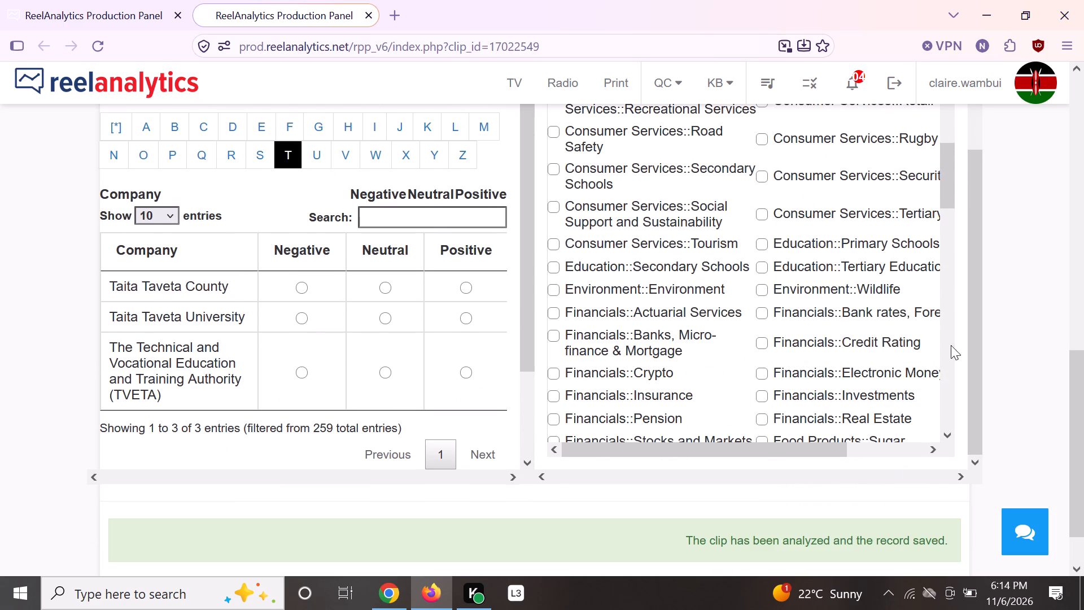
left_click(365, 15)
Reload the TV 47 clip list for 2026-11-06 and open the 00:07:27 - 00:09:23 News clip for analysis.
scroll(317, 157, "up", 3)
scroll(317, 154, "down", 2)
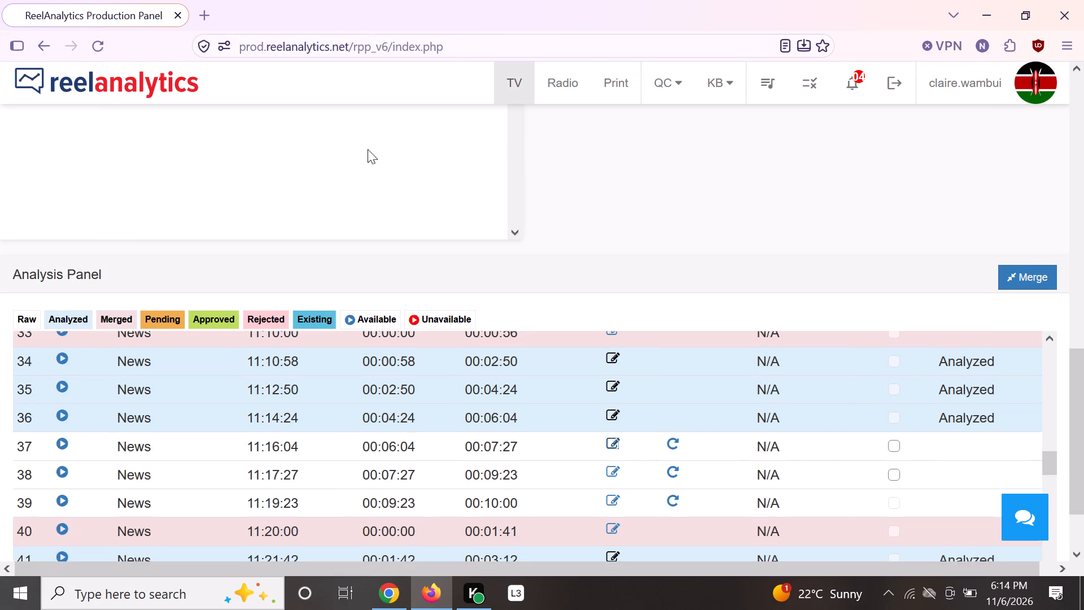
scroll(372, 153, "up", 8)
scroll(400, 160, "down", 1)
scroll(415, 182, "up", 5)
left_click(318, 172)
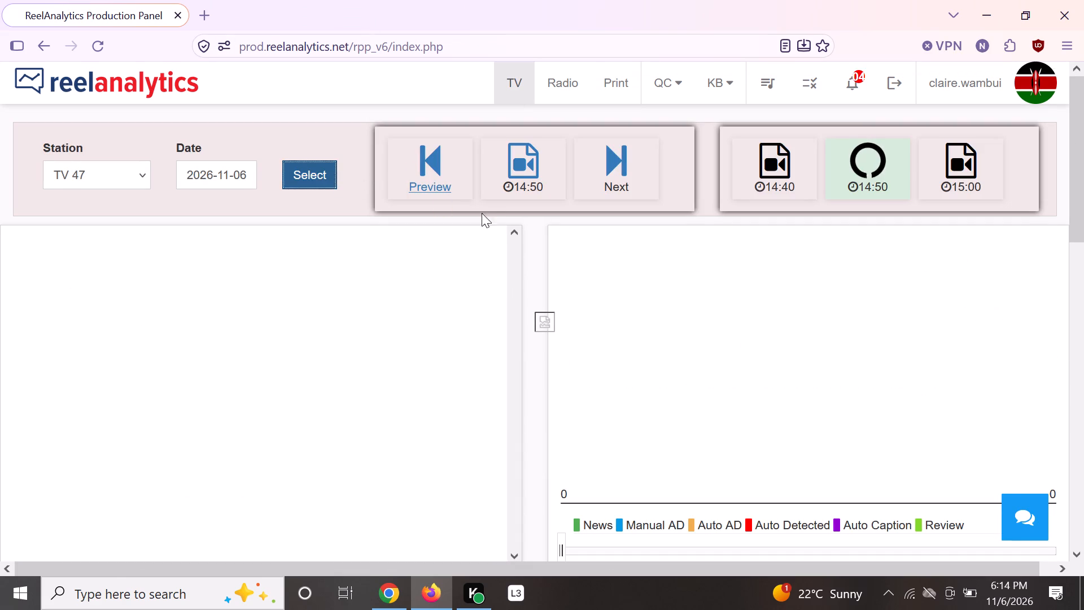
scroll(499, 232, "down", 3)
scroll(545, 267, "down", 13)
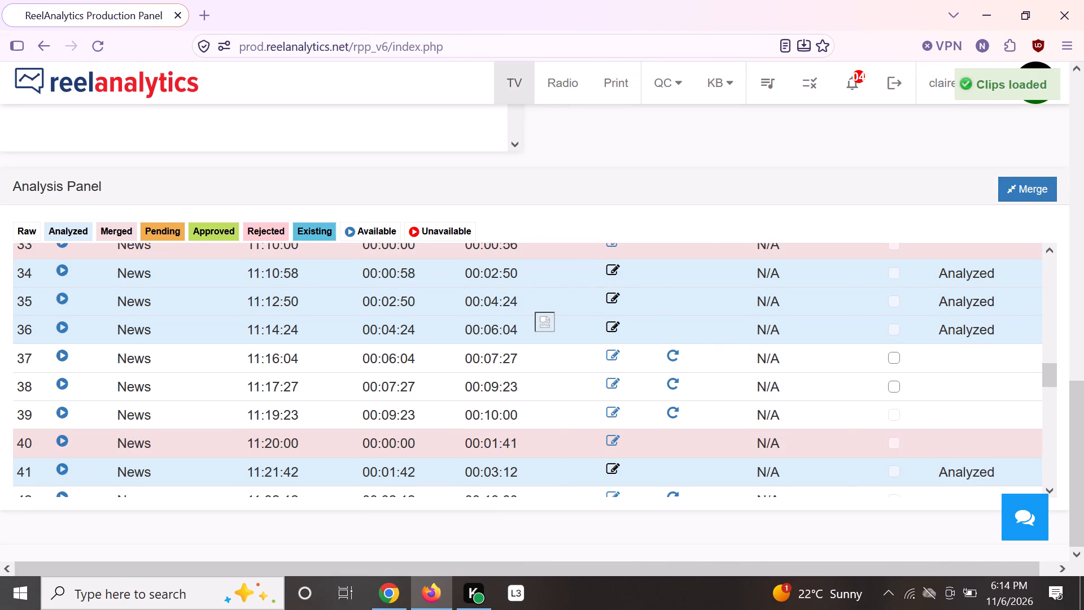
scroll(780, 333, "down", 2)
scroll(698, 340, "up", 2)
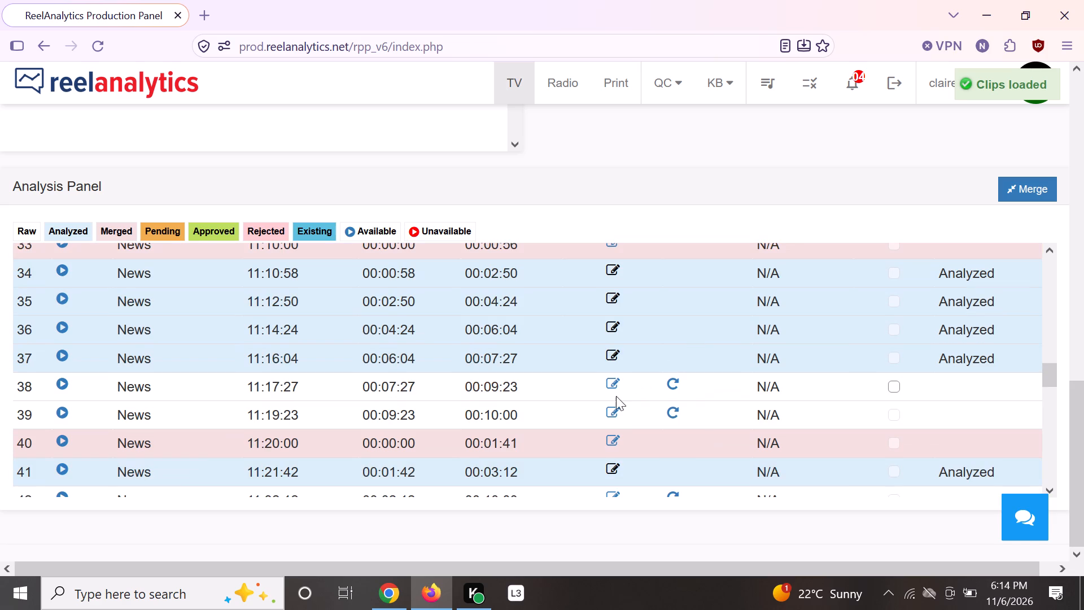
left_click(614, 385)
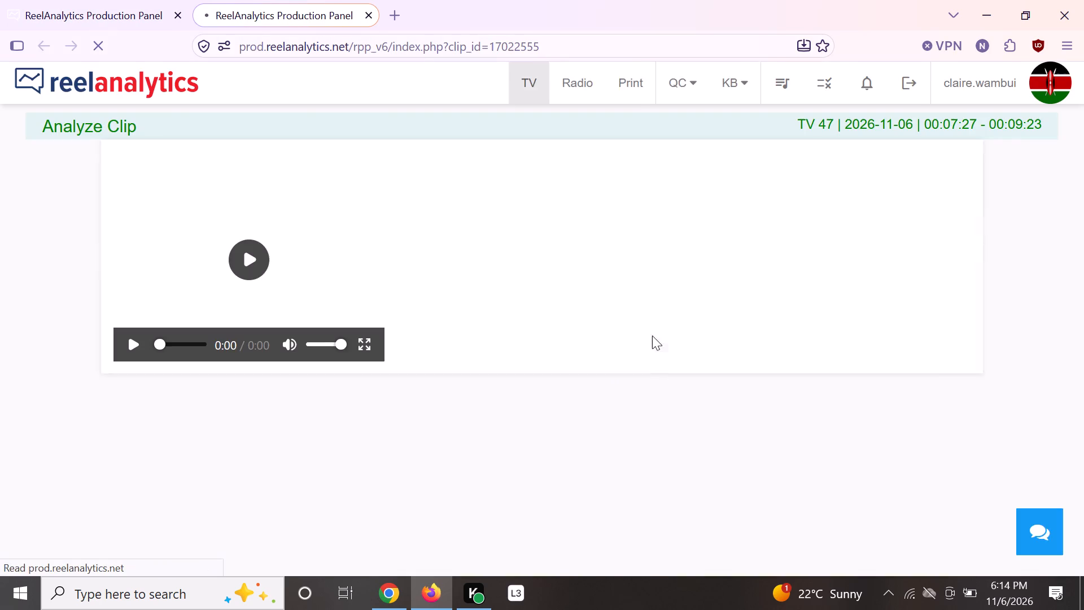
left_click(251, 267)
left_click(639, 173)
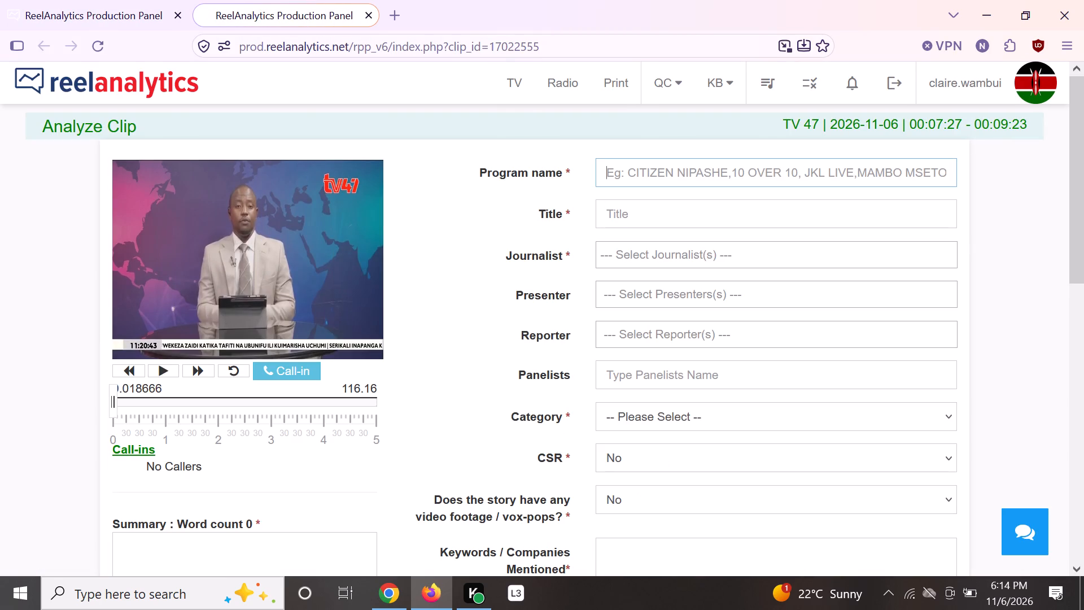
key("n")
left_click(644, 202)
left_click(644, 246)
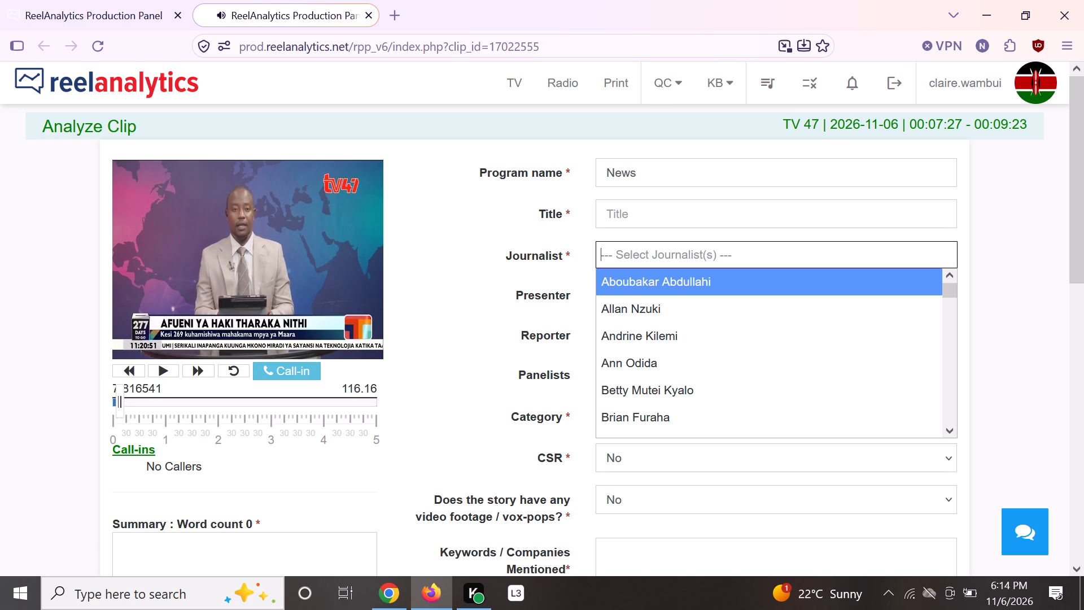
type("pau")
key("Return")
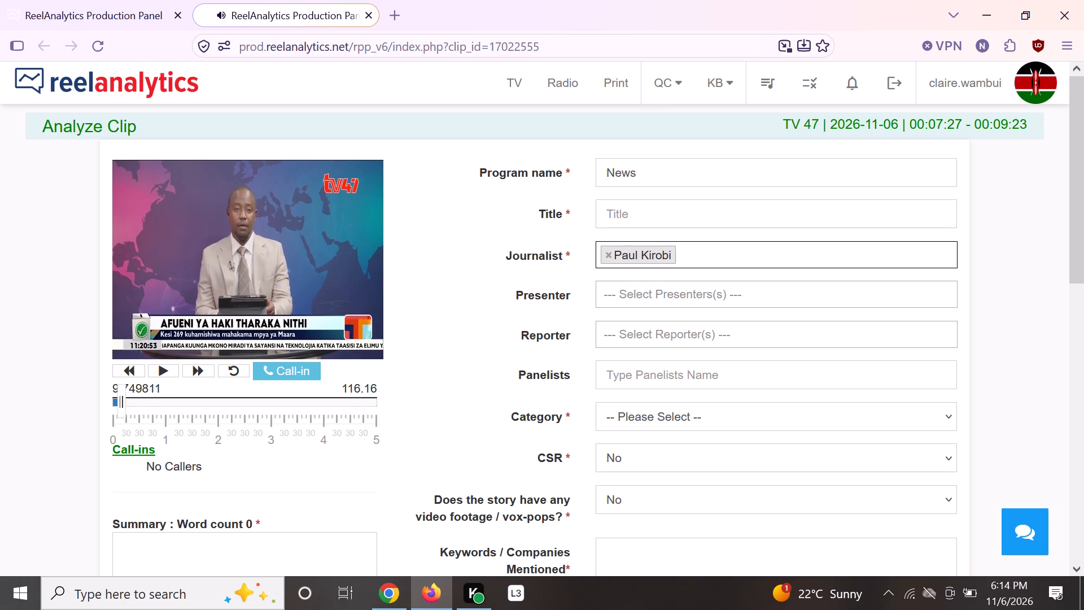
left_click(736, 390)
left_click(728, 417)
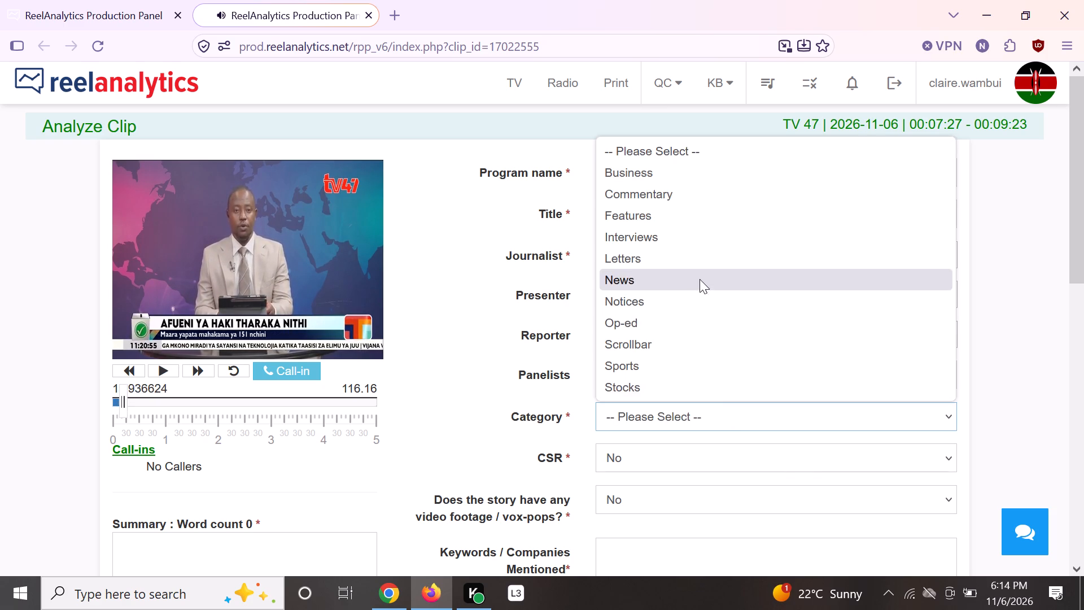
left_click(700, 279)
Replay the clip from the start and note "tharaka niithi new court opened by koome" in the summary.
left_click_drag(163, 346, 125, 347)
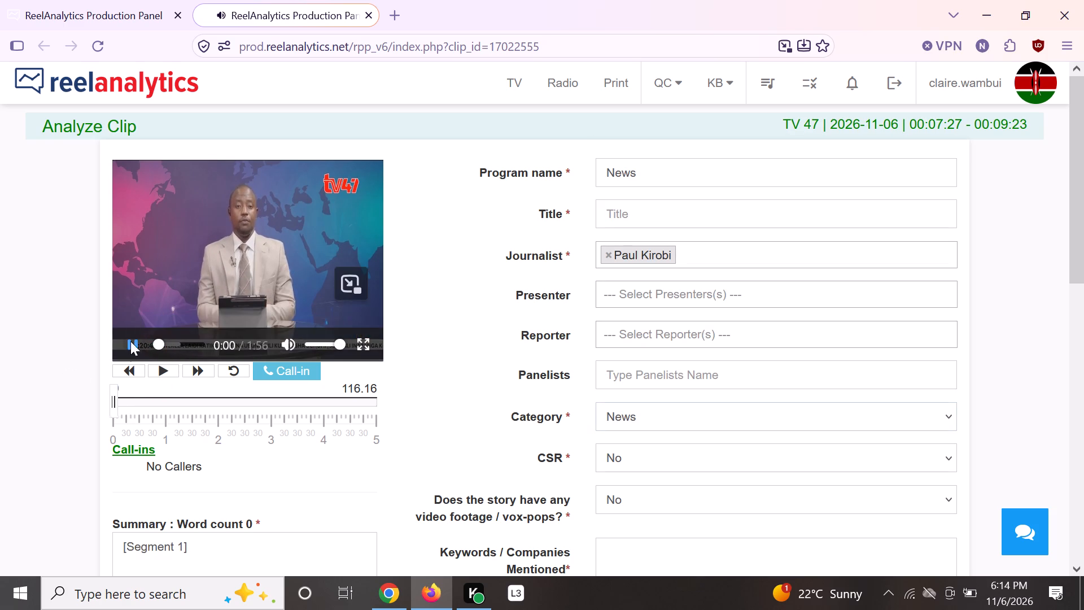
scroll(405, 343, "down", 2)
left_click(174, 402)
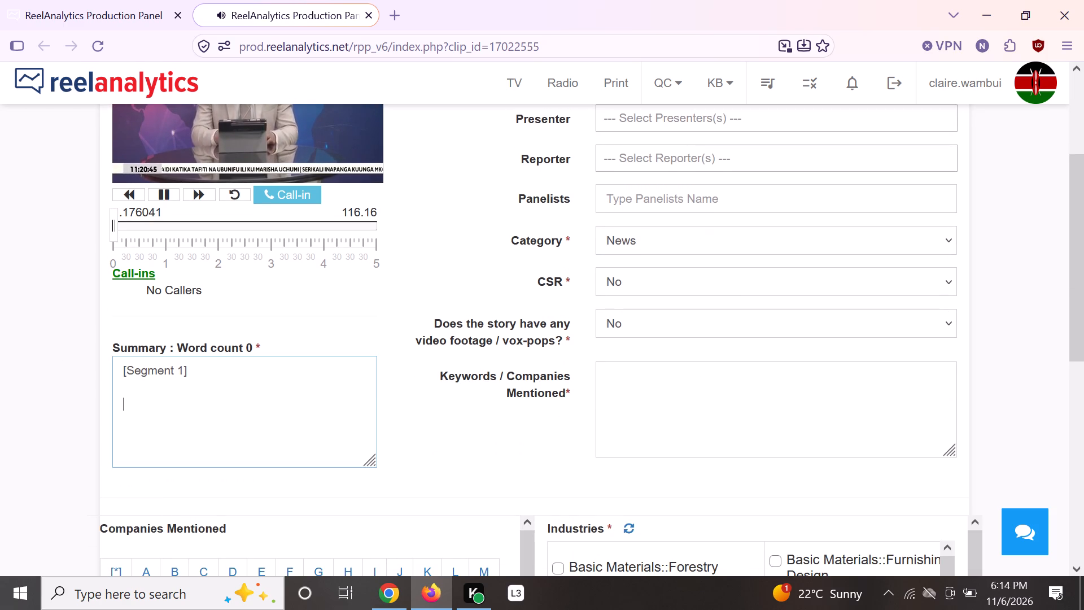
type("tharaka niithu")
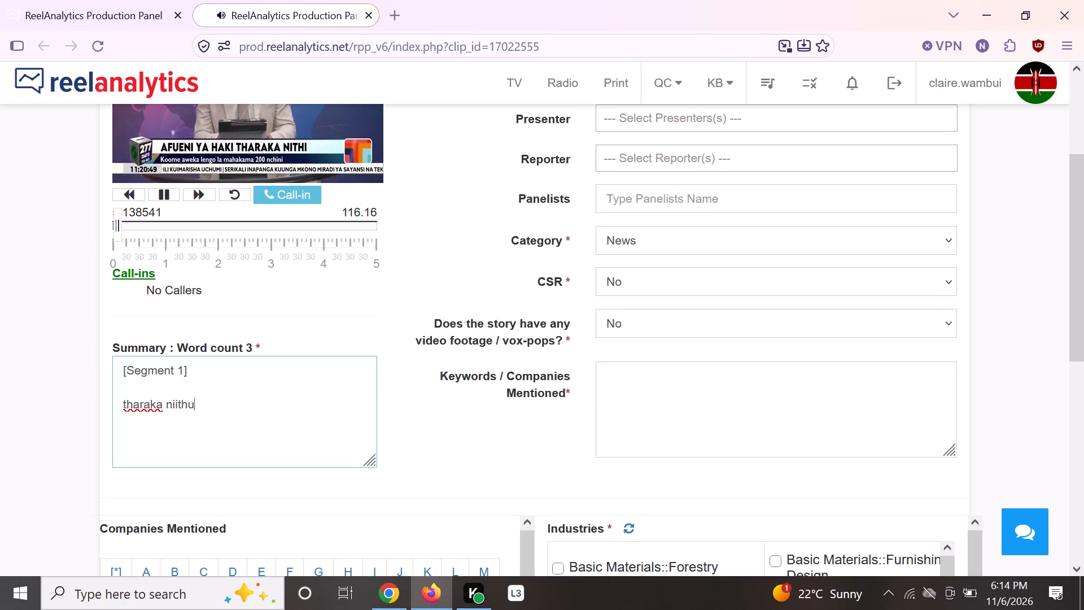
key("space")
key("BackSpace")
key("BackSpace")
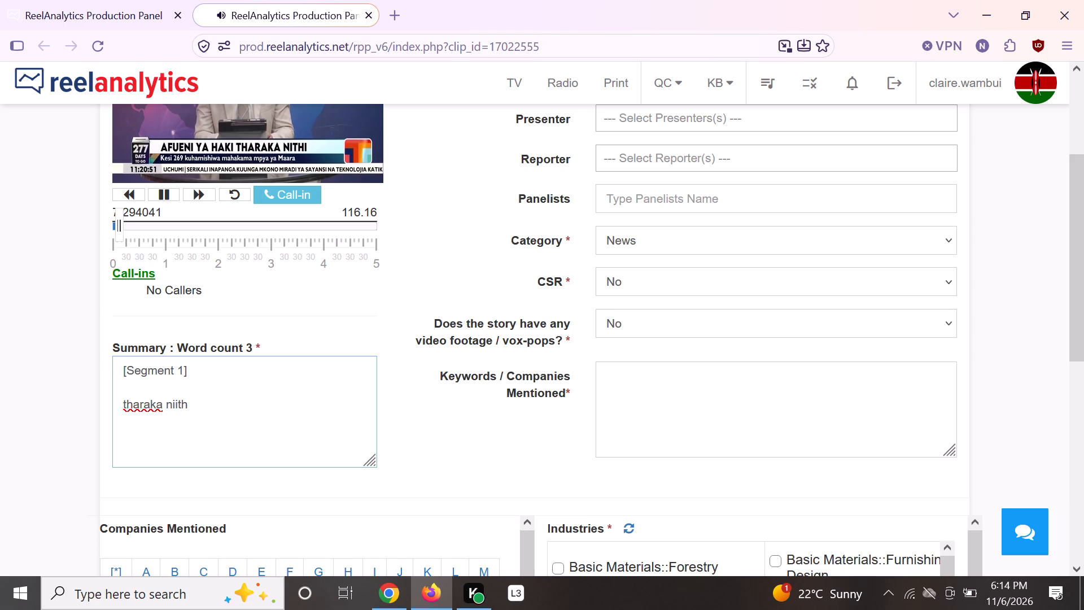
key("i")
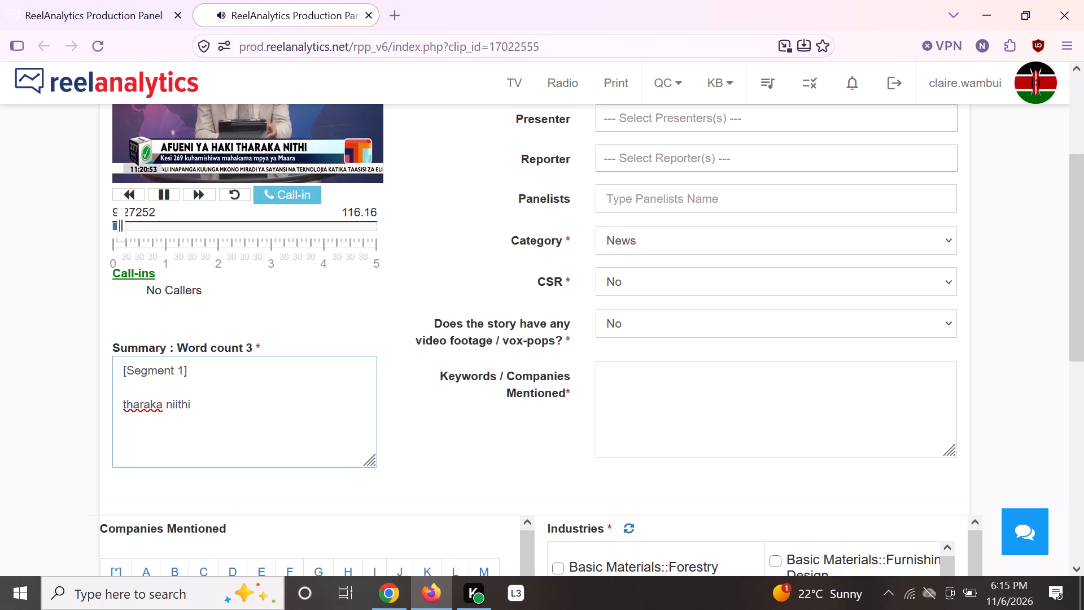
key("space")
type("new")
key("space")
type("court opened by")
key("space")
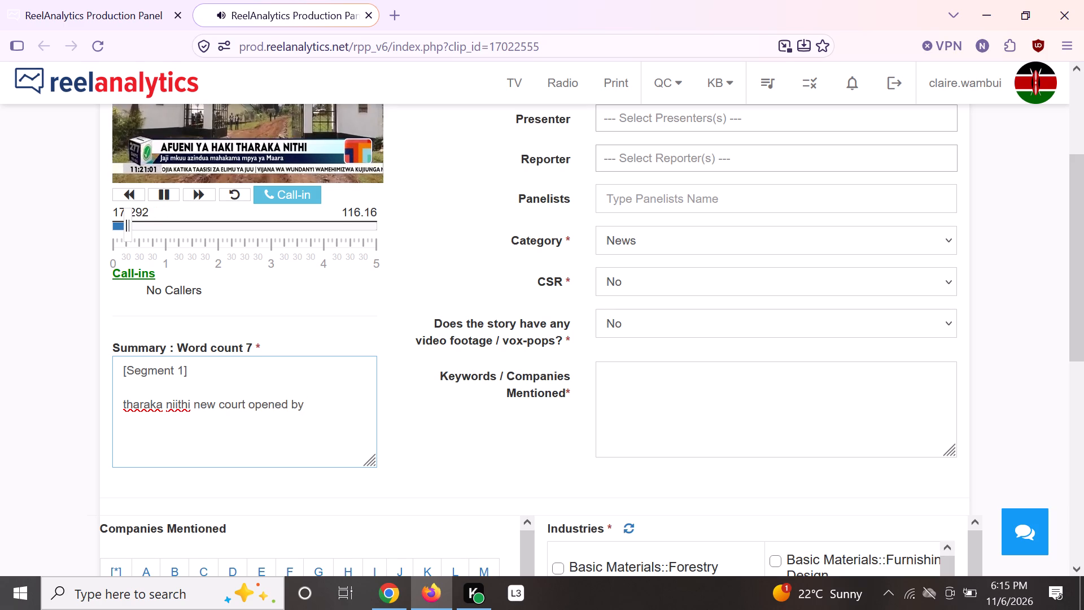
type("koome")
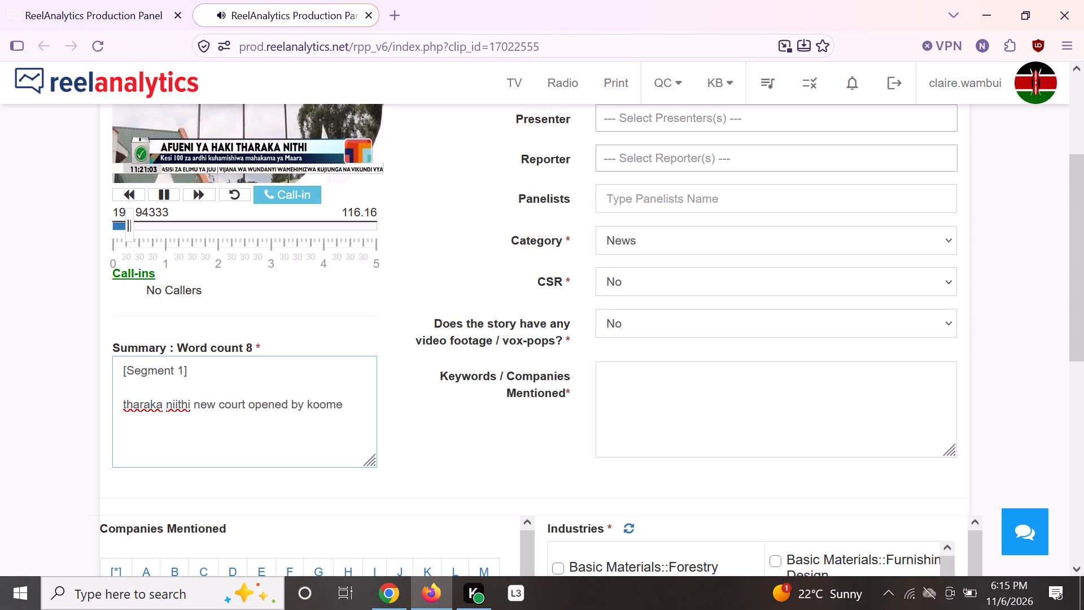
Set the video footage / vox-pops answer to Yes.
left_click(599, 317)
left_click(620, 371)
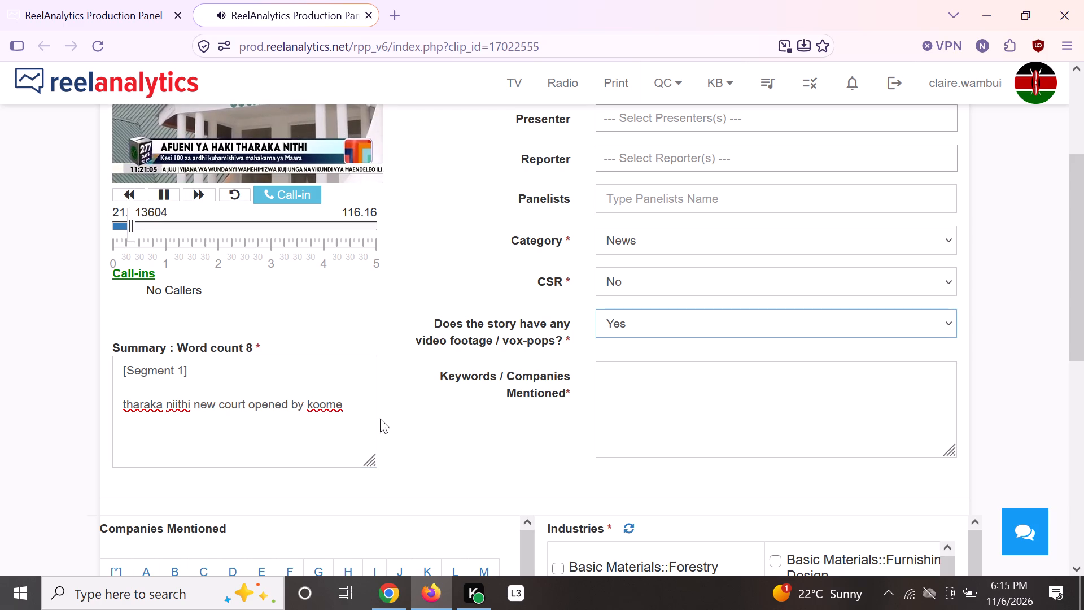
Cut the noted court-opening phrase from the summary and search Google for it in a new Chrome tab.
left_click_drag(120, 404, 374, 408)
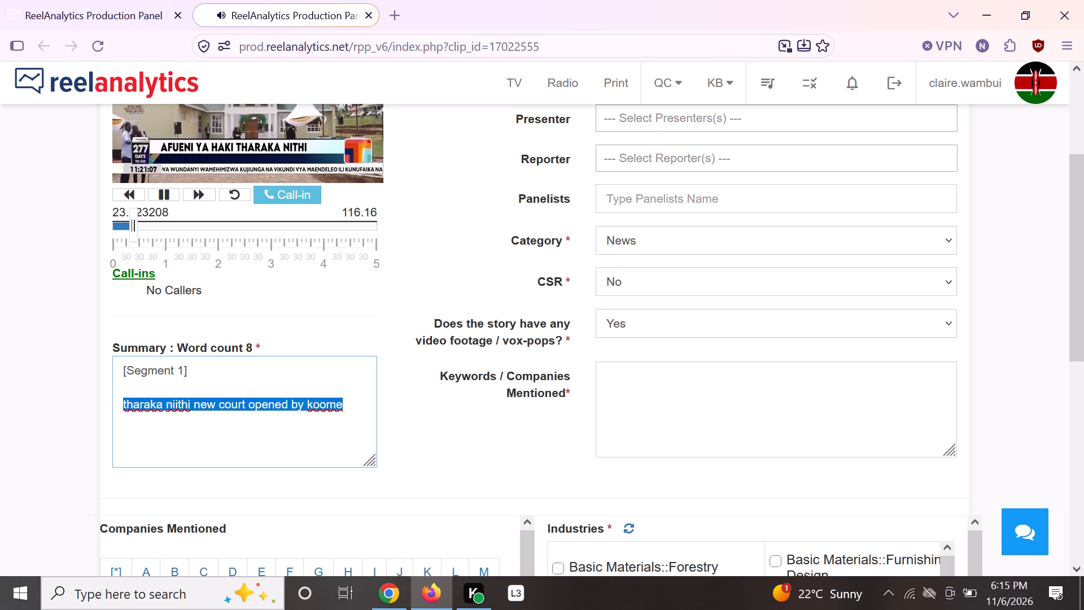
right_click(312, 402)
left_click(416, 129)
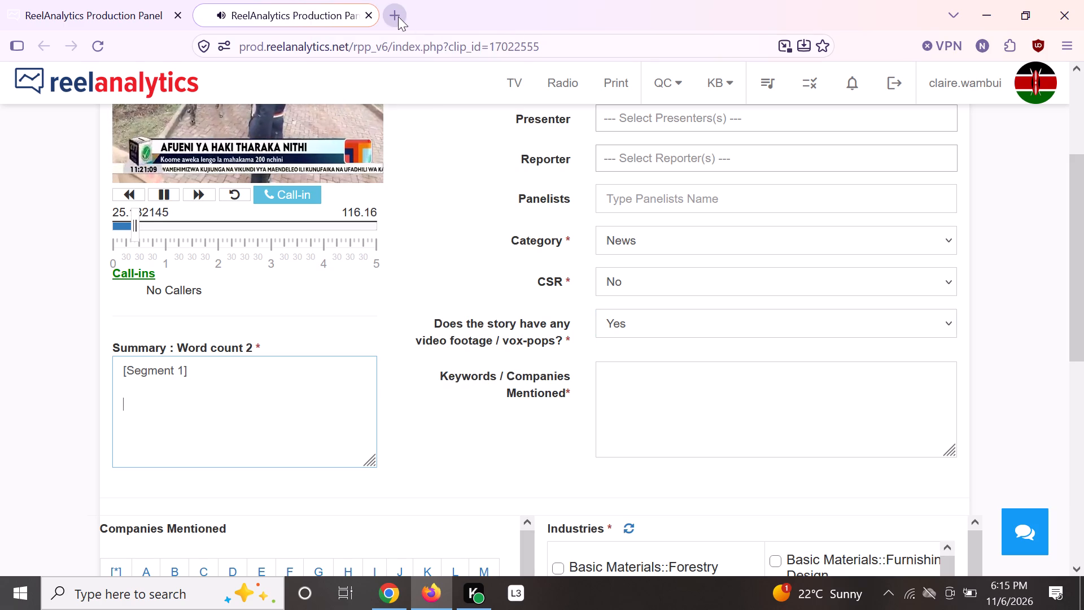
left_click(390, 591)
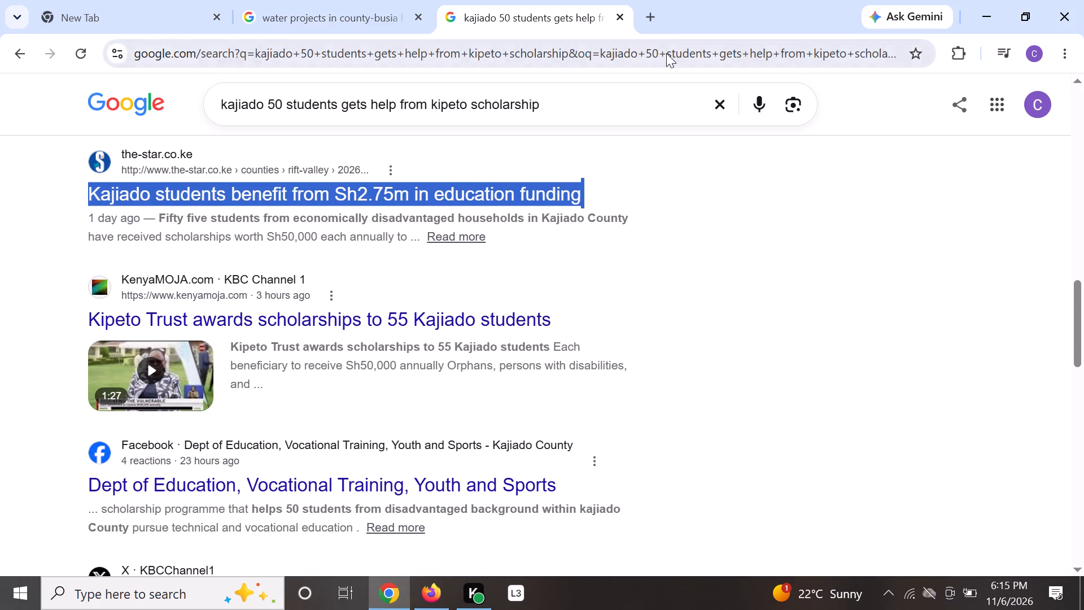
left_click(648, 15)
right_click(234, 54)
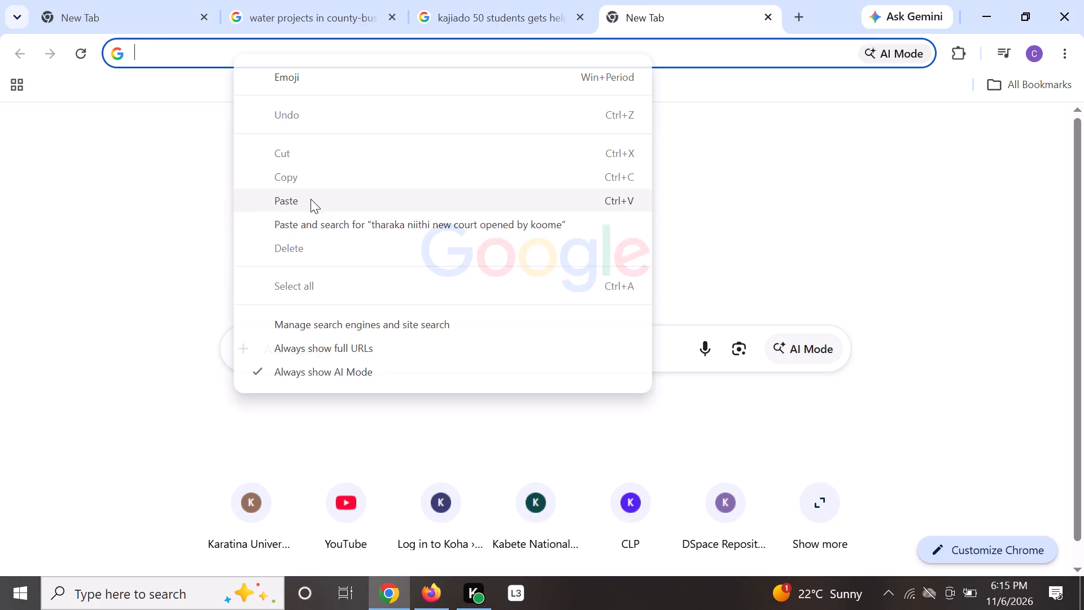
left_click(312, 202)
key("Return")
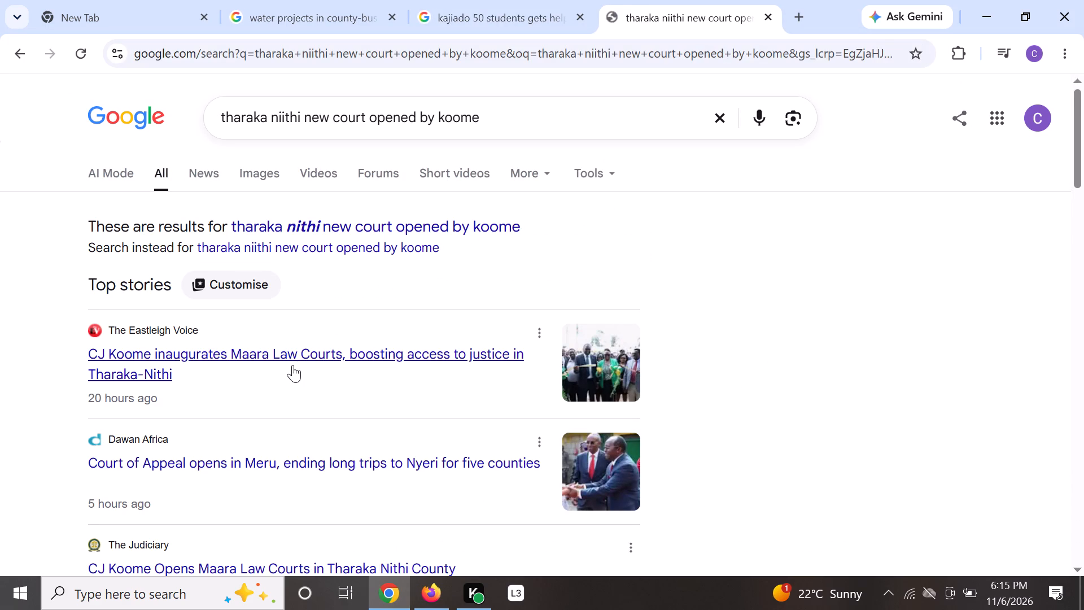
Open The Eastleigh Voice story "CJ Koome inaugurates Maara Law Courts, boosting access to justice in Tharaka-Nithi" and copy its headline into the clip's Title in Firefox.
left_click(269, 359)
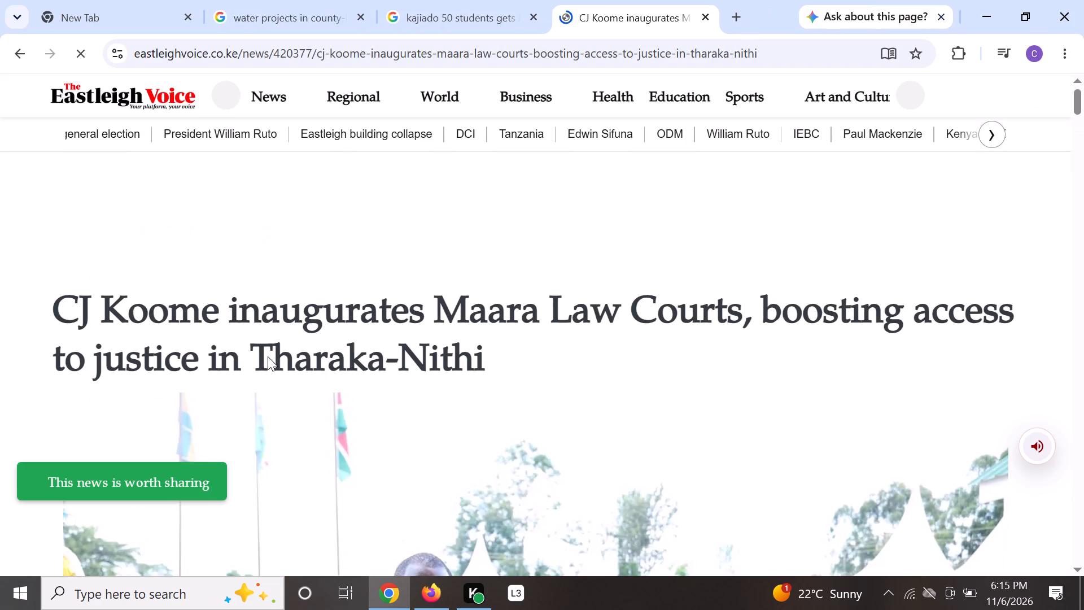
left_click_drag(491, 359, 274, 347)
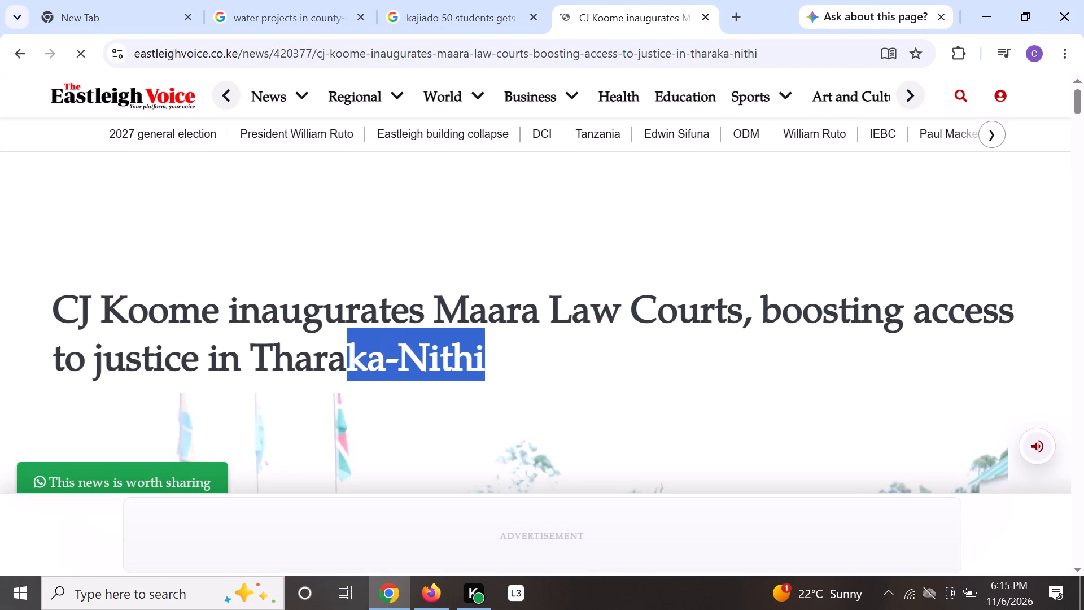
left_click_drag(274, 347, 69, 366)
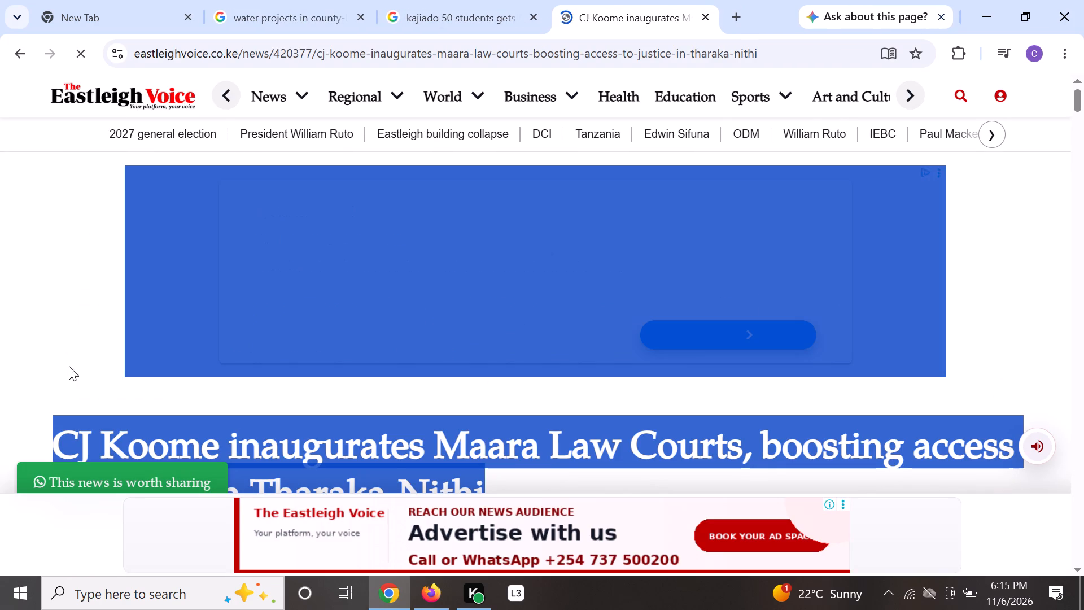
left_click_drag(69, 366, 69, 379)
left_click(91, 334)
scroll(297, 365, "down", 2)
left_click_drag(53, 268, 483, 309)
right_click(443, 310)
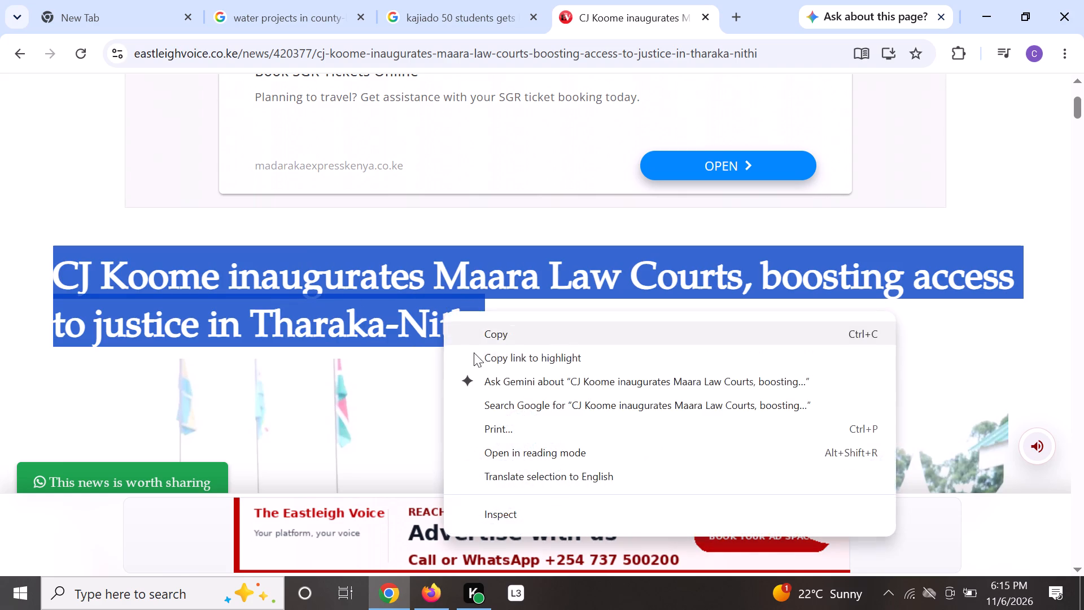
left_click(495, 328)
left_click(438, 593)
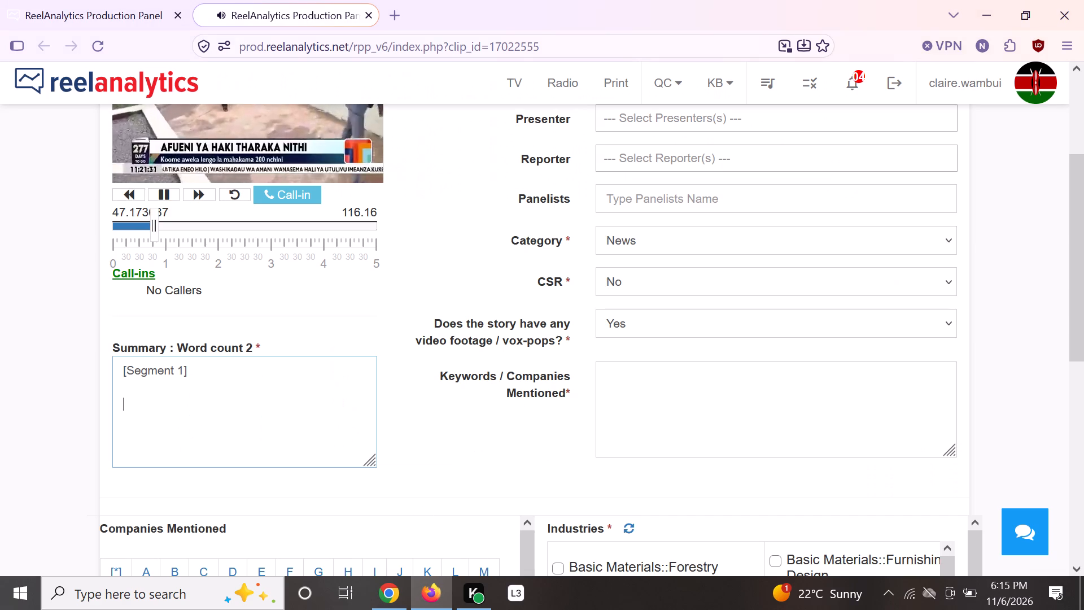
scroll(674, 154, "up", 4)
right_click(620, 215)
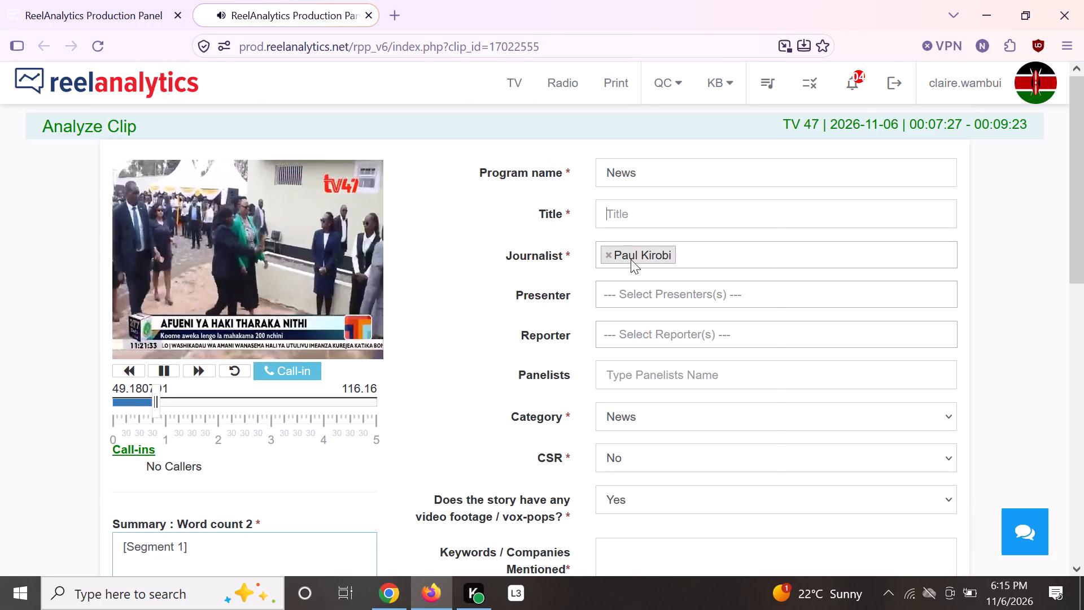
left_click(653, 332)
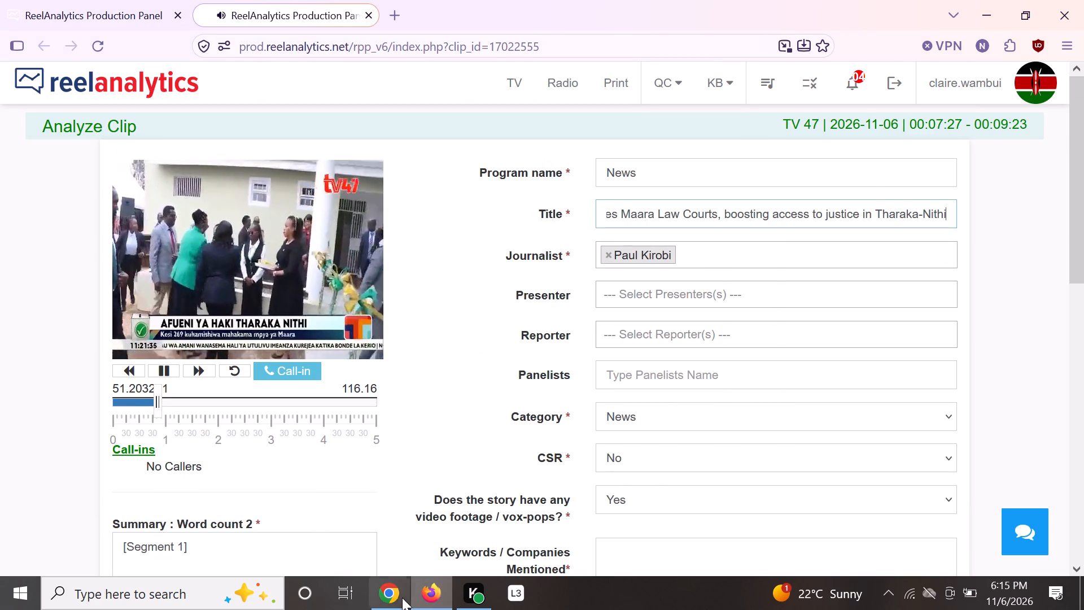
Copy the article's opening paragraph about Chief Justice Martha Koome opening Maara Law Courts from Chrome into the clip's Summary in Firefox.
left_click(396, 596)
left_click(547, 325)
scroll(560, 330, "down", 6)
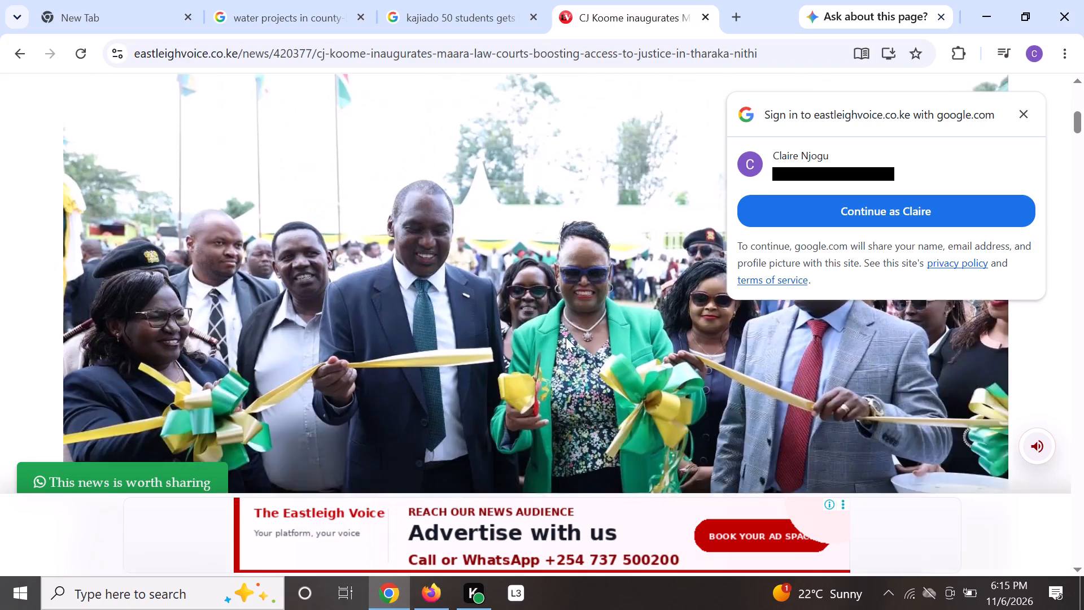
scroll(566, 337, "down", 7)
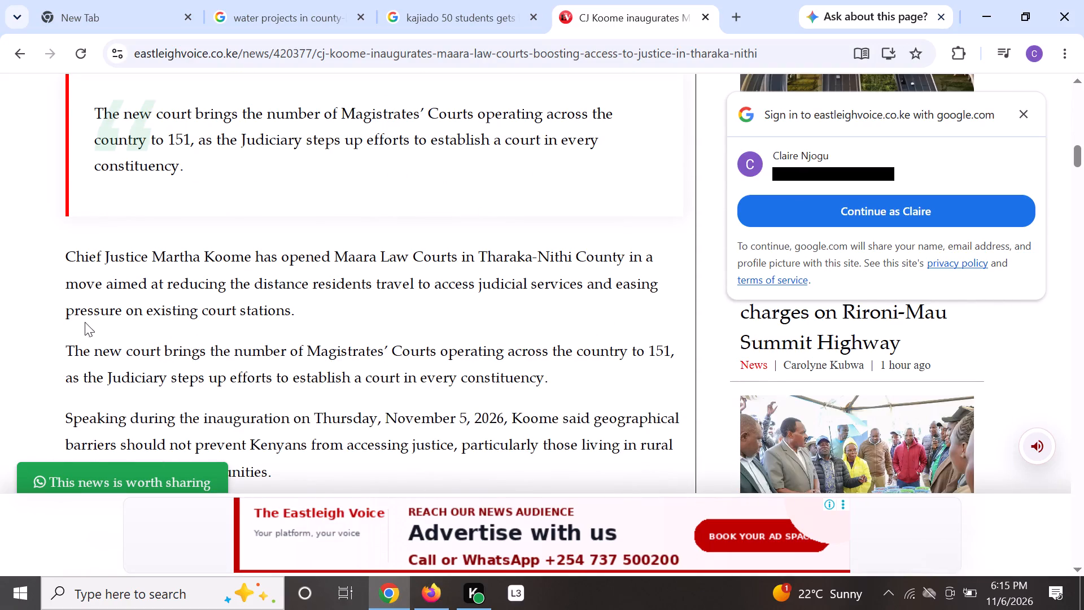
left_click_drag(62, 253, 292, 301)
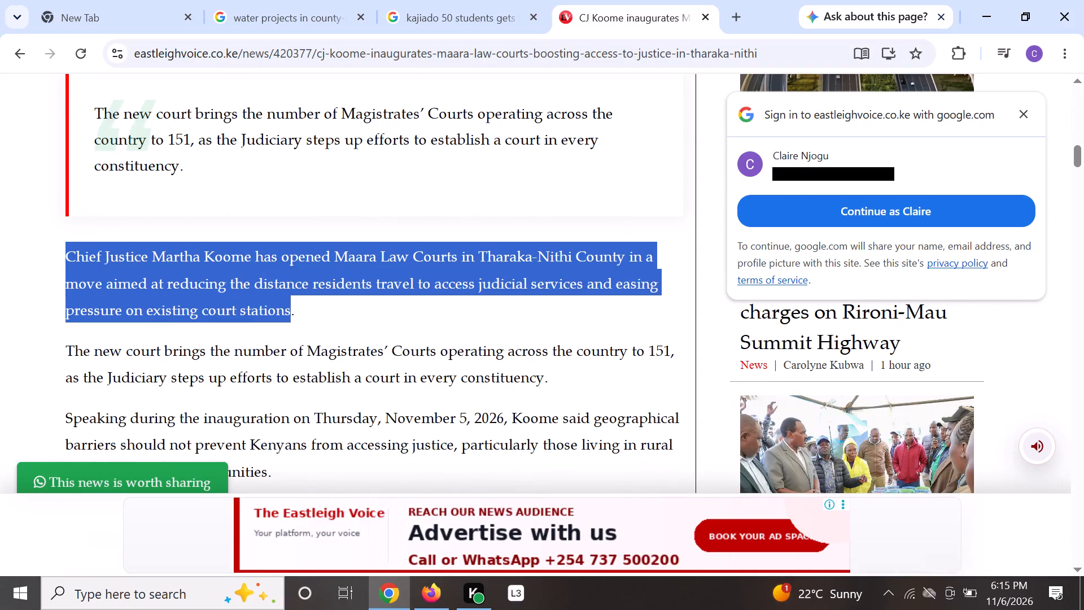
left_click_drag(292, 301, 292, 302)
left_click(295, 302)
left_click_drag(66, 254, 155, 264)
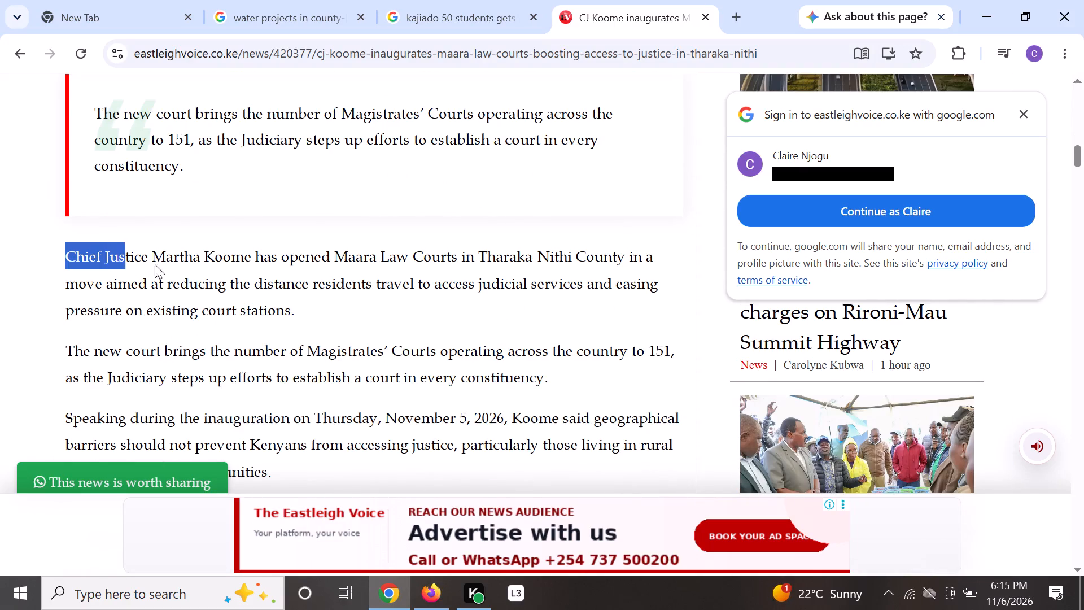
left_click_drag(155, 264, 299, 298)
right_click(255, 292)
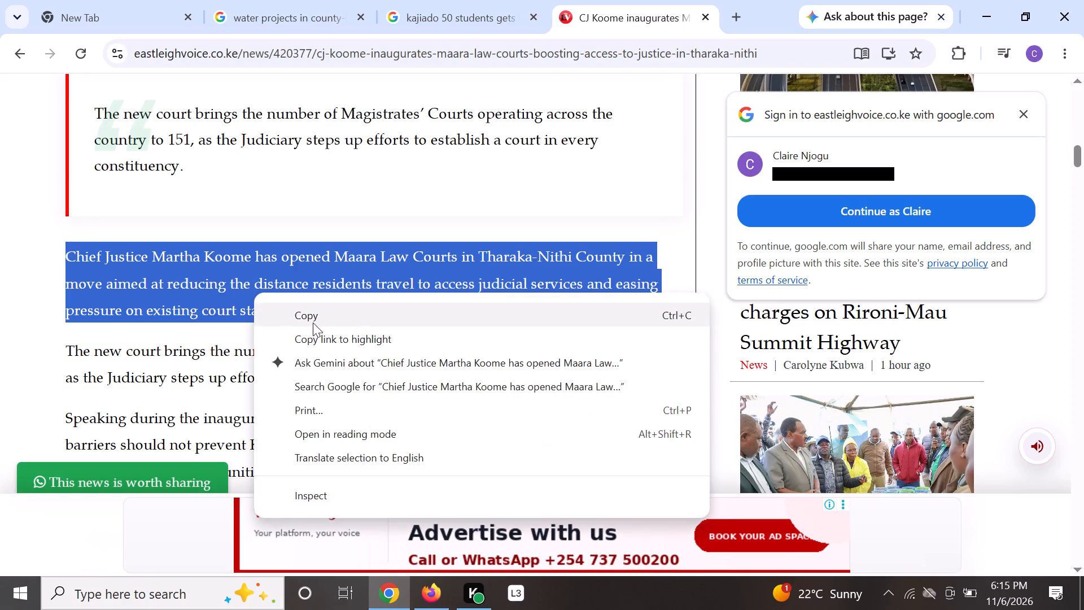
left_click(313, 315)
left_click(434, 596)
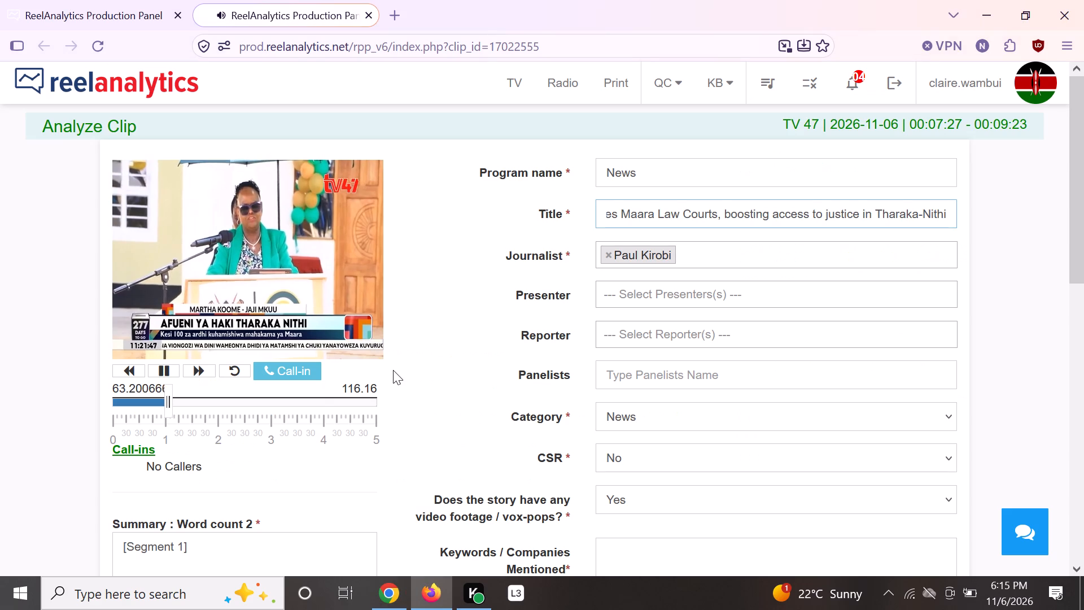
scroll(394, 371, "down", 2)
right_click(130, 389)
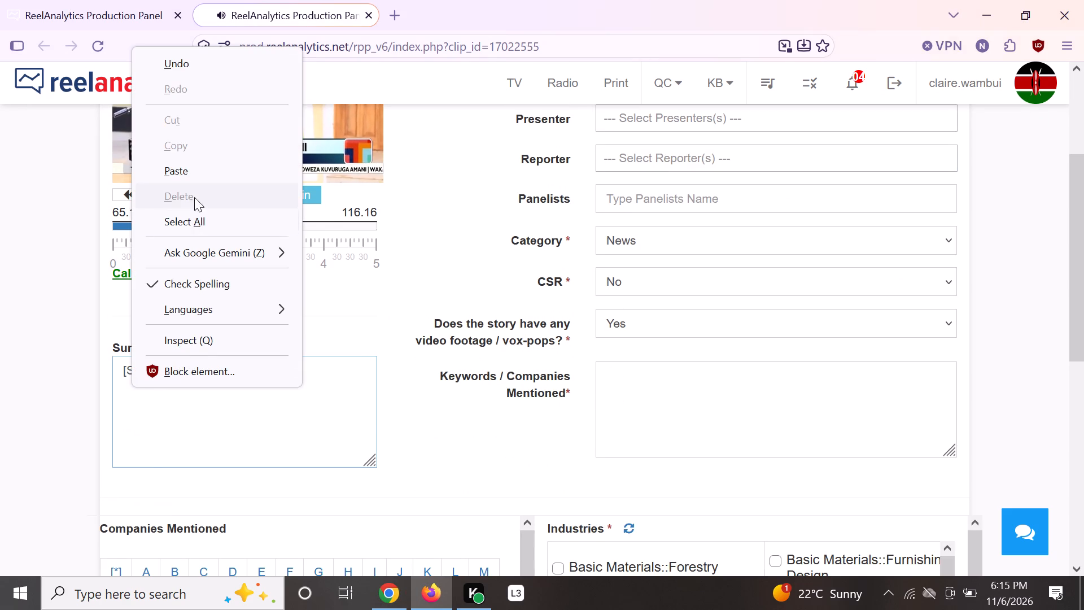
left_click(195, 174)
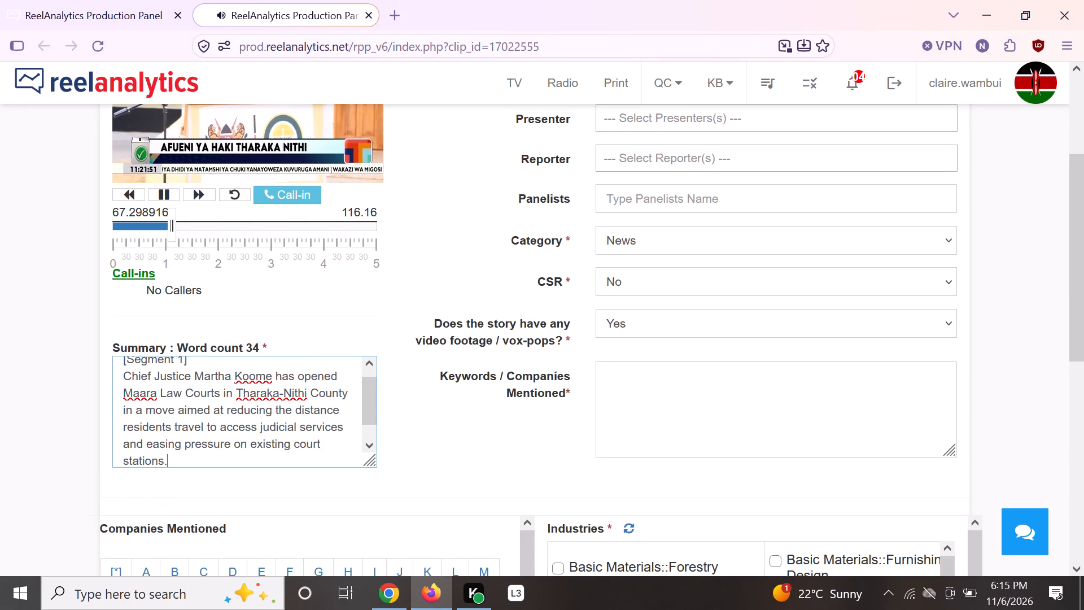
Copy "Tharaka-Nithi County" from the summary into Keywords / Companies Mentioned.
left_click_drag(236, 392, 348, 393)
right_click(336, 392)
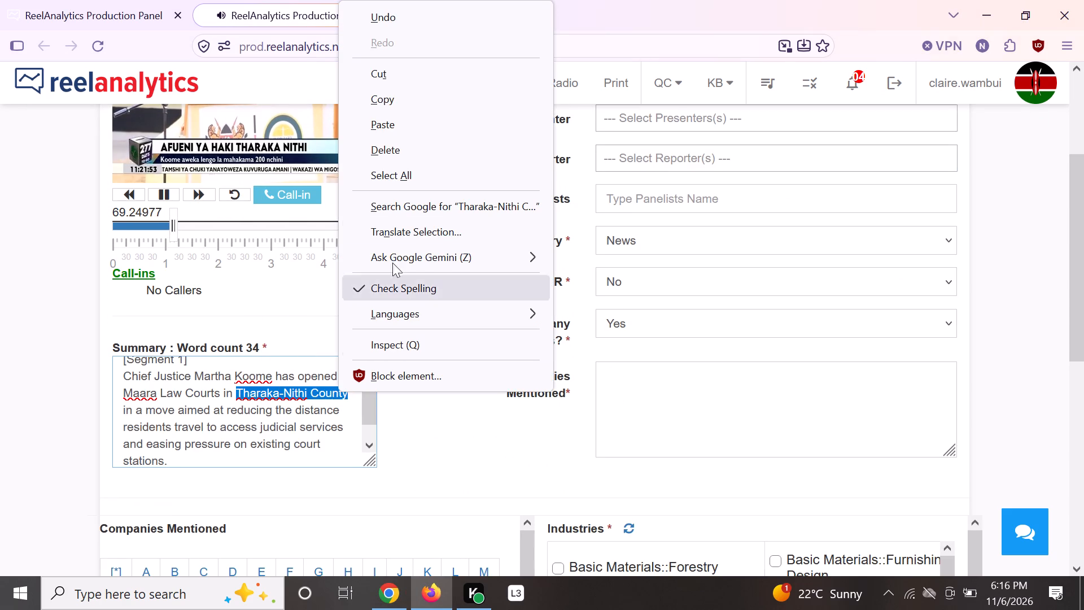
left_click(400, 99)
right_click(627, 385)
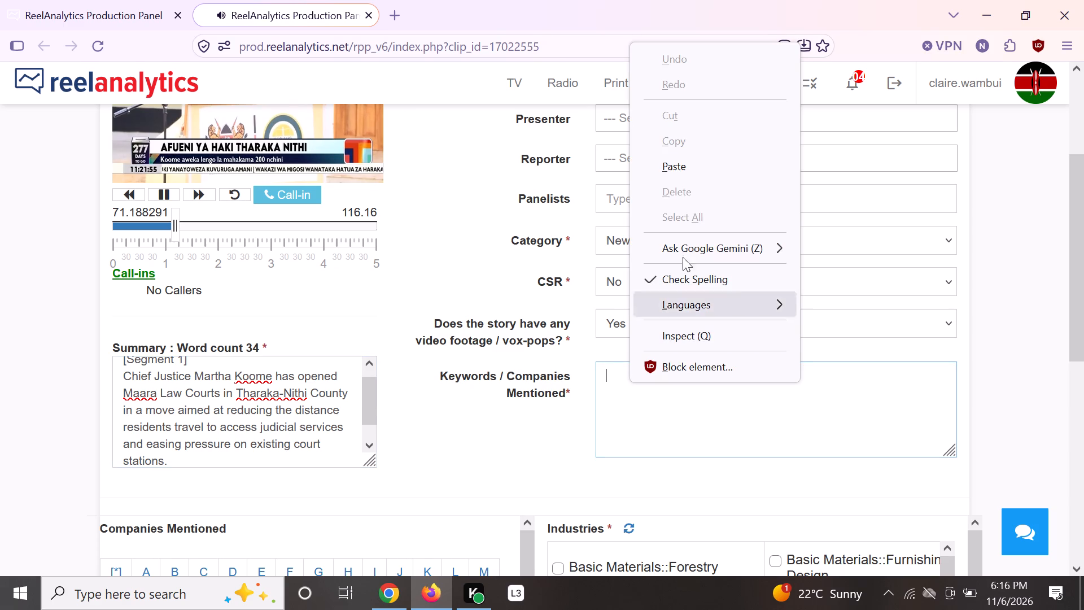
left_click(682, 168)
Add Tharaka Nithi County as a neutral company mention and select the Government::Devolution industry.
scroll(489, 250, "down", 4)
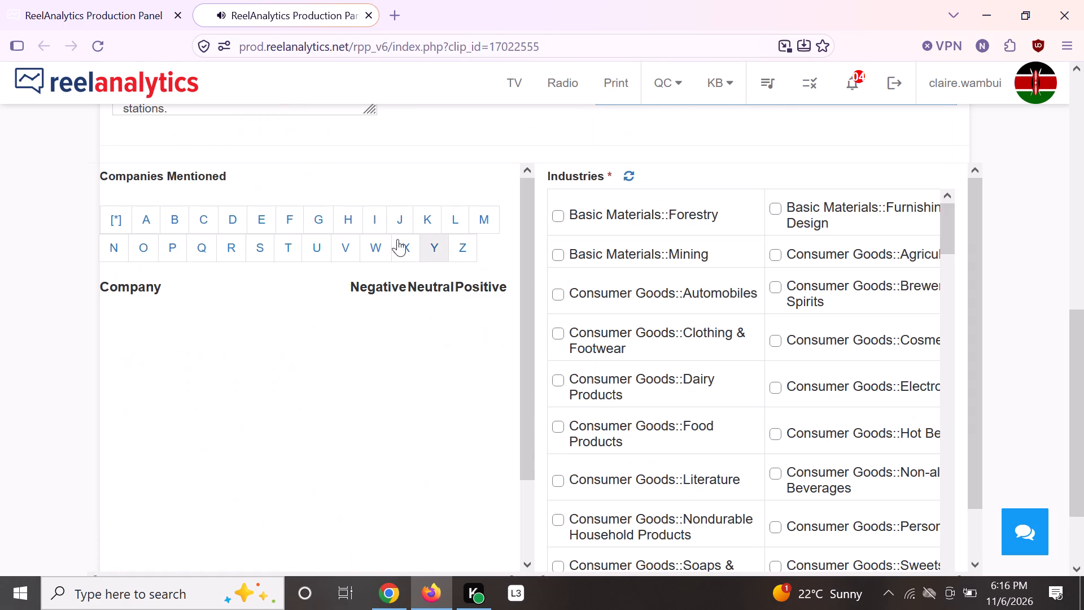
left_click(295, 249)
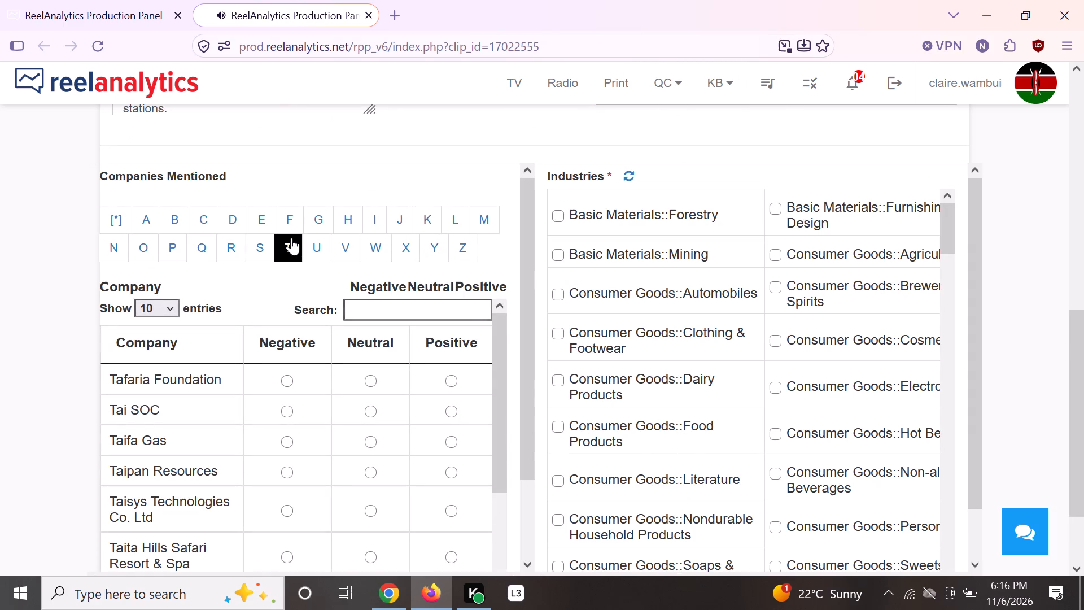
left_click(390, 309)
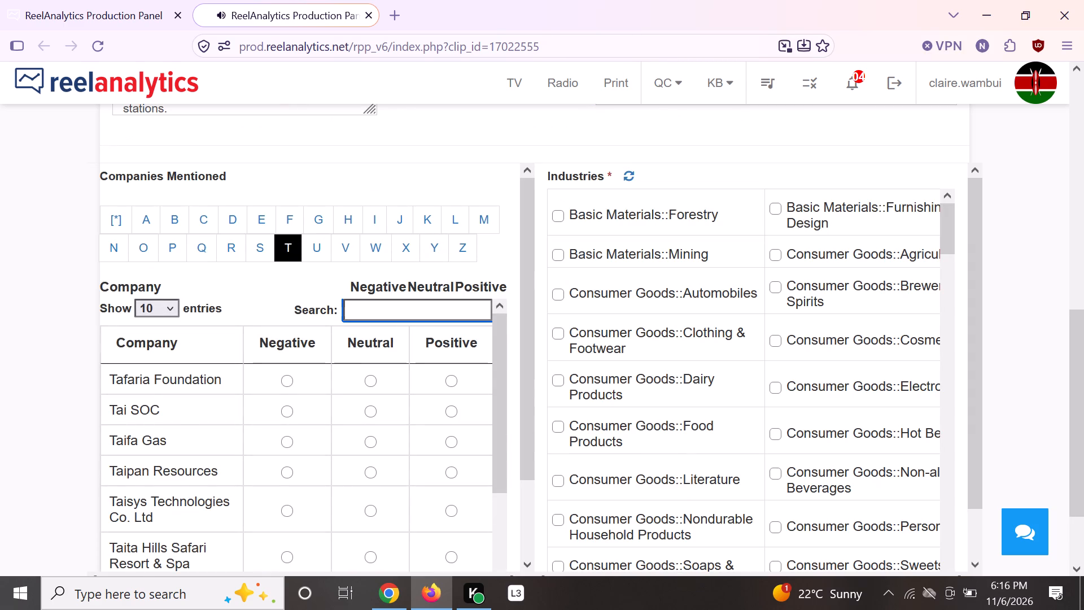
type("hara")
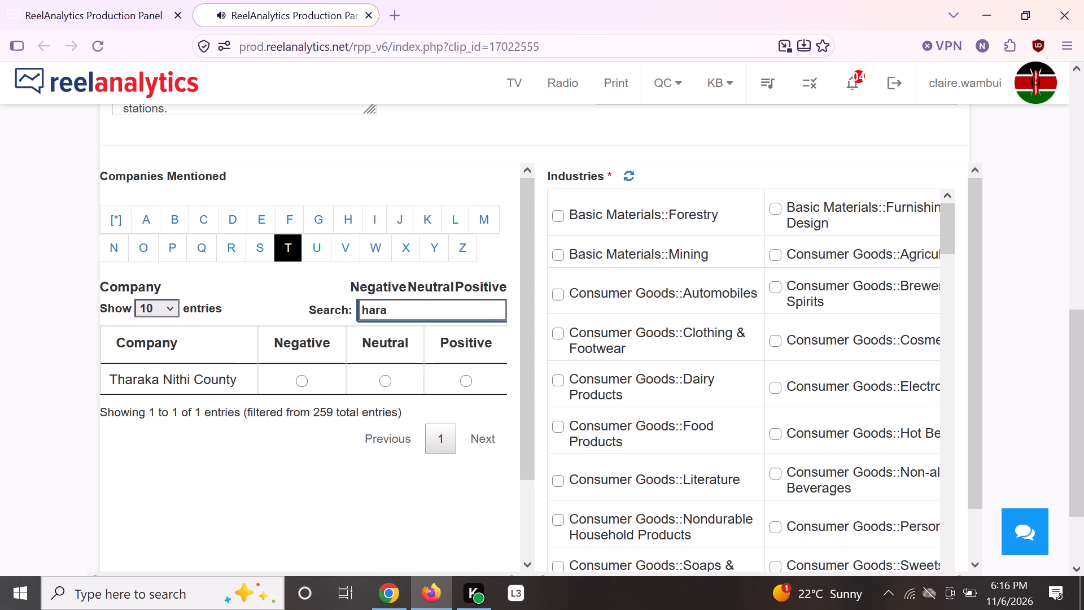
left_click(390, 380)
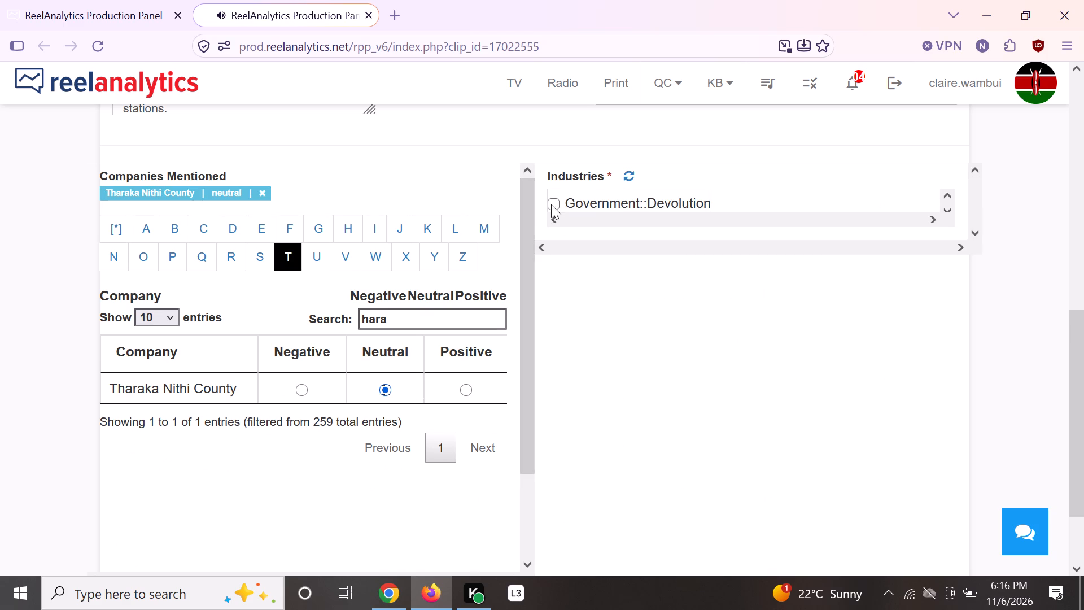
left_click(551, 204)
Search the companies under T for "he ju" and look over the summary and keywords.
left_click_drag(397, 317, 248, 324)
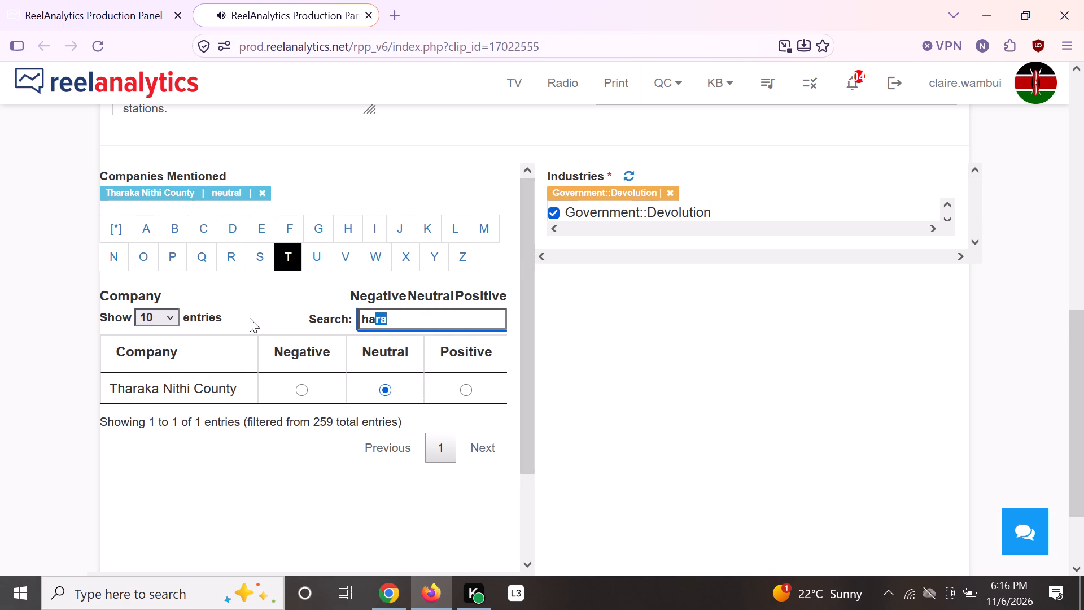
type("he")
key("space")
type("ju")
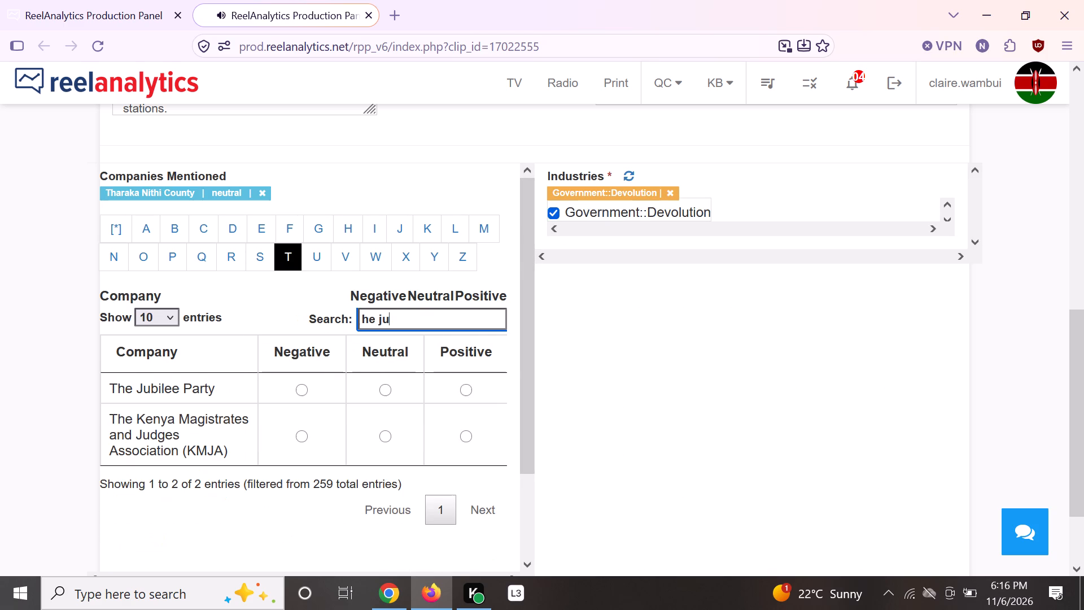
scroll(377, 256, "up", 3)
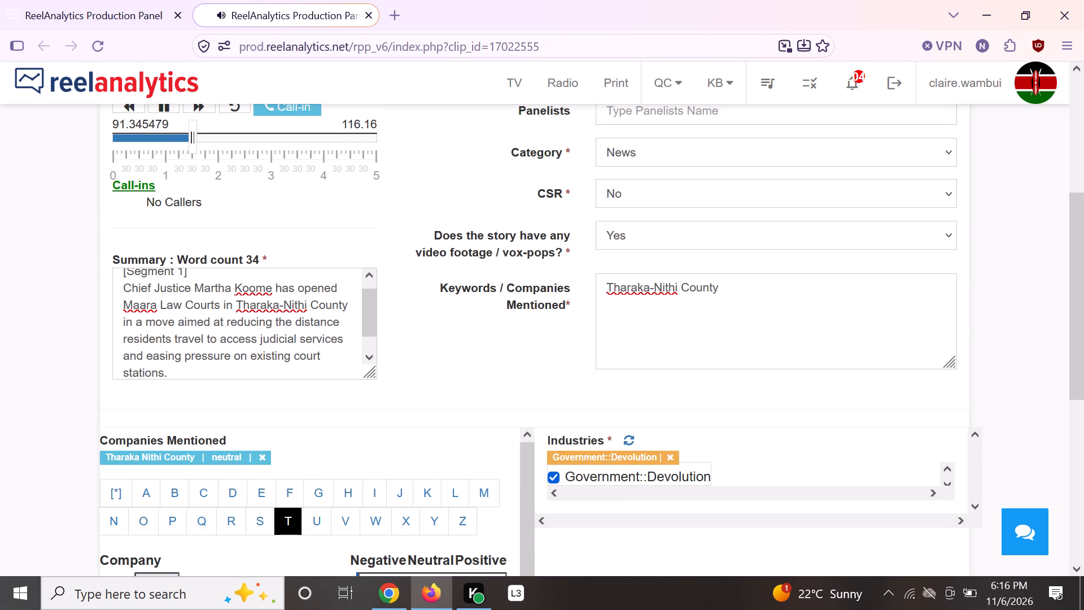
scroll(308, 336, "down", 1)
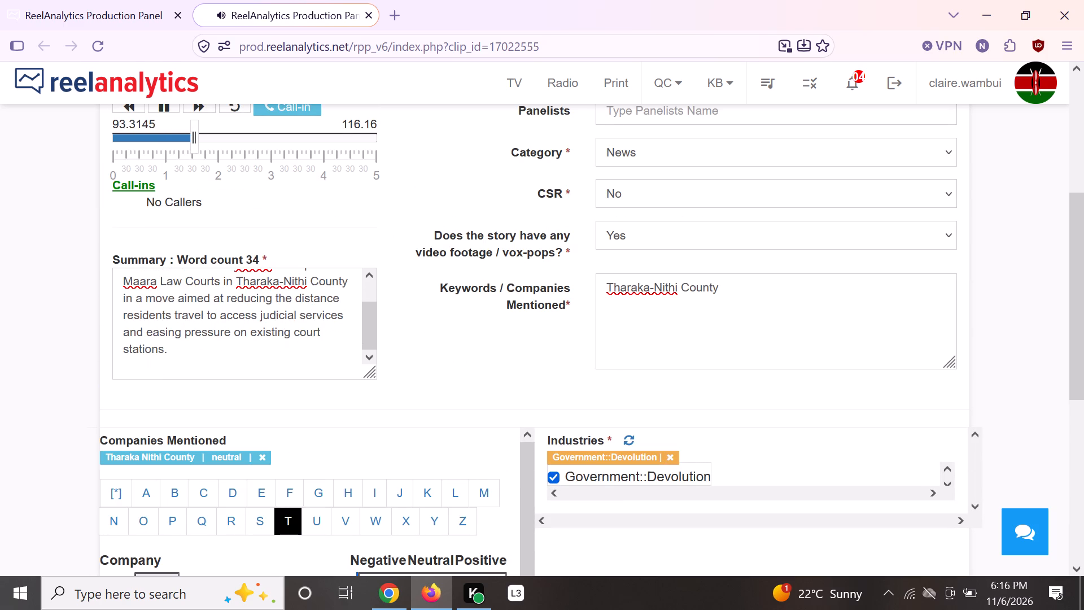
Shorten the title to "CJ Koome inaugurates Maara Law Courts in Tharaka-Nithi" by deleting the access-to-justice phrase.
scroll(643, 299, "up", 3)
left_click(619, 212)
key("Left")
key("Left")
key("Left")
key("Left")
key("Left")
key("Left")
key("Left")
key("Left")
key("Left")
key("Left")
key("Left")
key("Left")
key("Left")
key("Left")
key("Left")
key("Left")
key("Left")
key("Left")
key("Left")
key("Left")
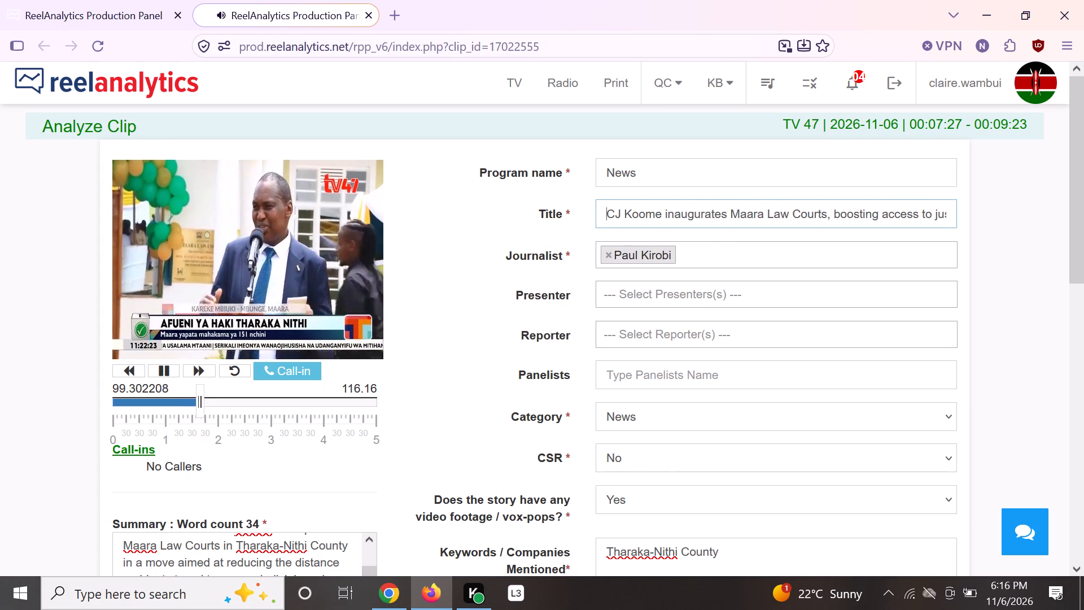
left_click_drag(825, 215, 967, 214)
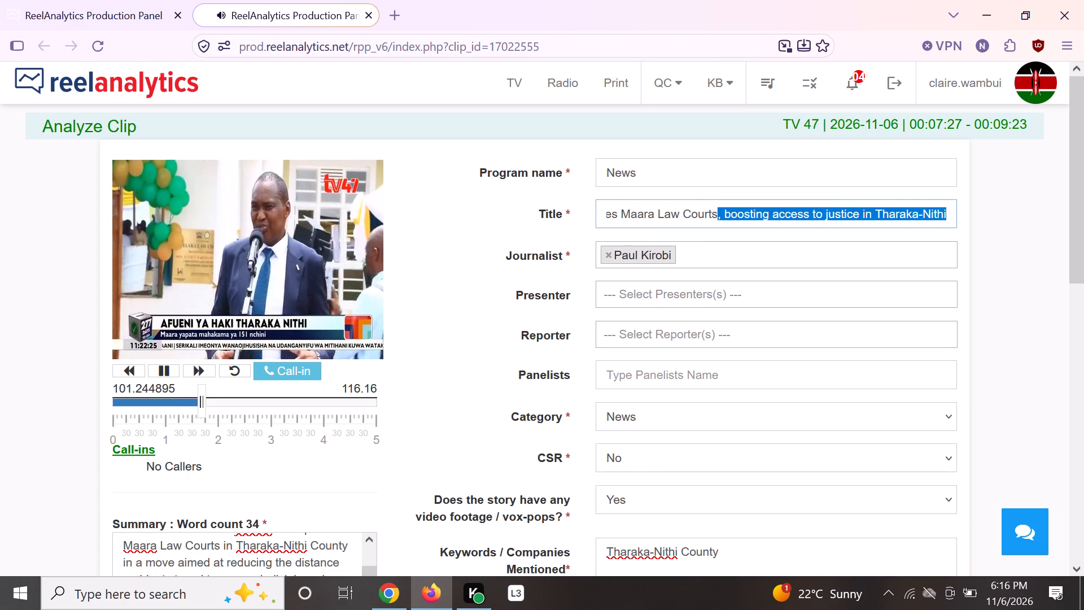
left_click_drag(967, 214, 860, 215)
key("BackSpace")
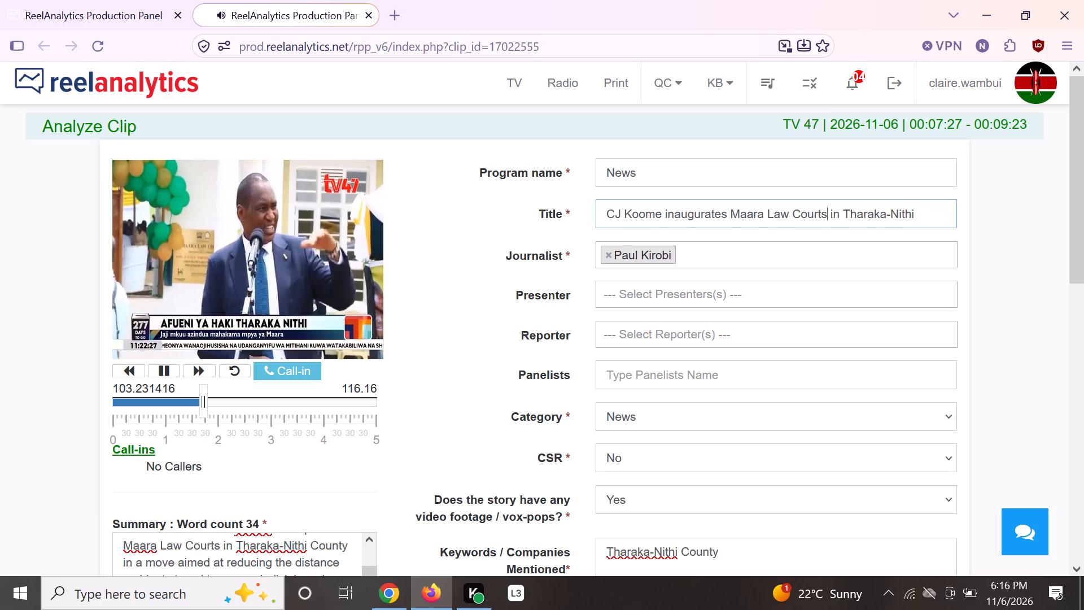
Save the analysis of the Maara Law Courts clip.
scroll(1006, 249, "down", 4)
scroll(1014, 294, "down", 5)
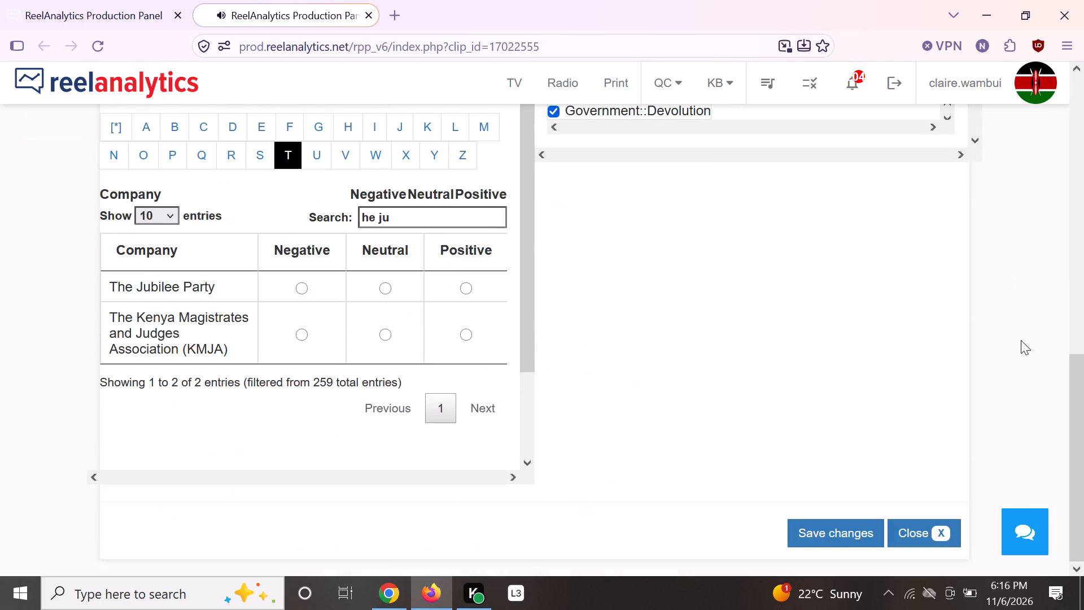
scroll(1024, 373, "down", 4)
left_click(827, 526)
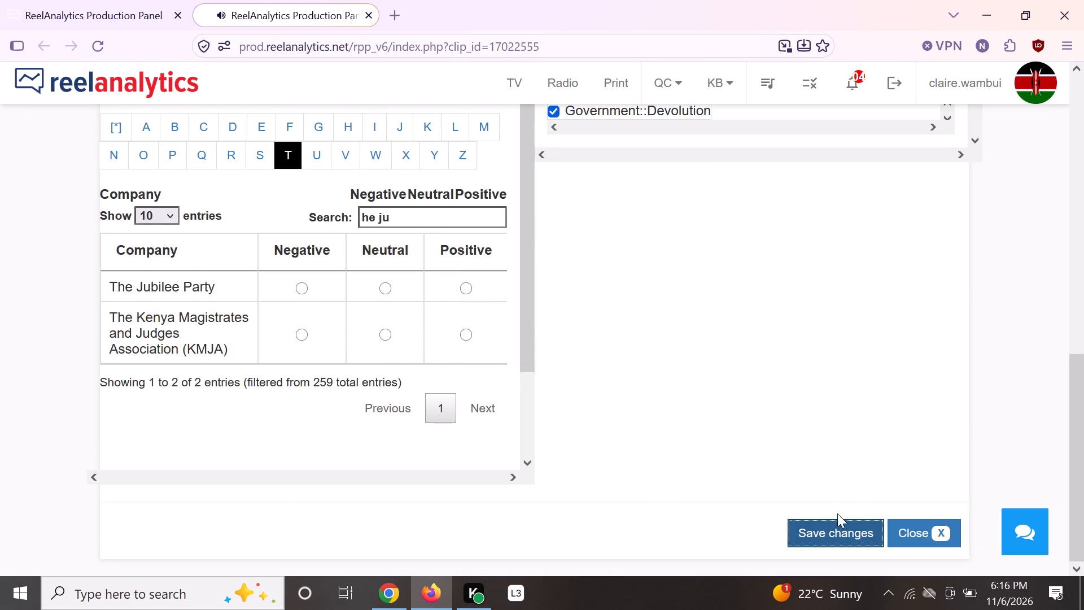
Close the saved clip and reload the TV 47 clip list for 2026-11-06.
left_click(372, 12)
scroll(329, 134, "up", 13)
scroll(436, 234, "down", 1)
scroll(436, 234, "up", 2)
scroll(436, 234, "down", 2)
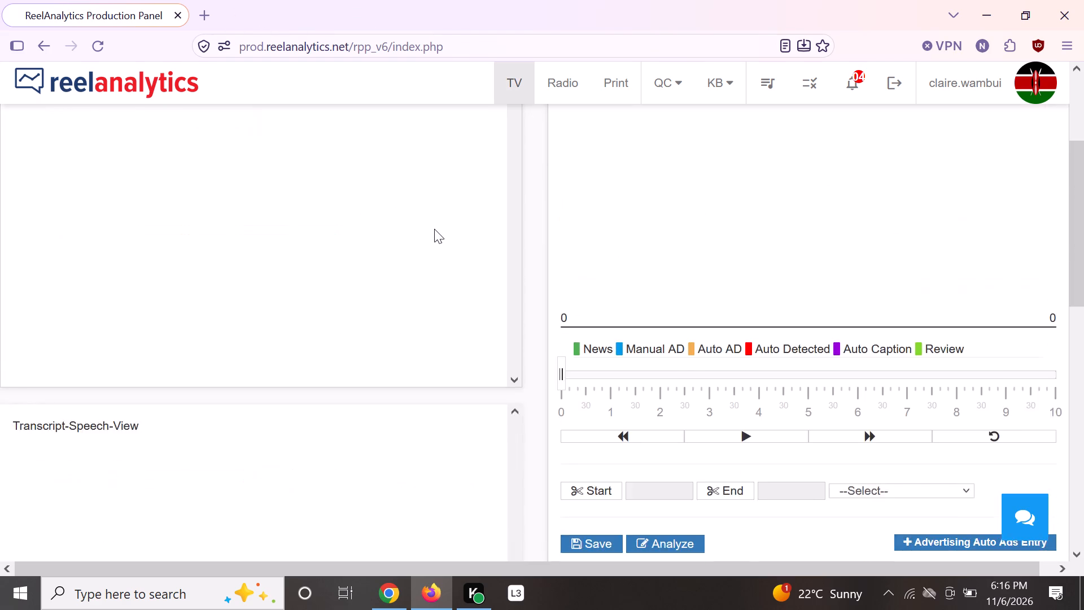
scroll(434, 229, "down", 2)
scroll(443, 224, "up", 13)
left_click(296, 173)
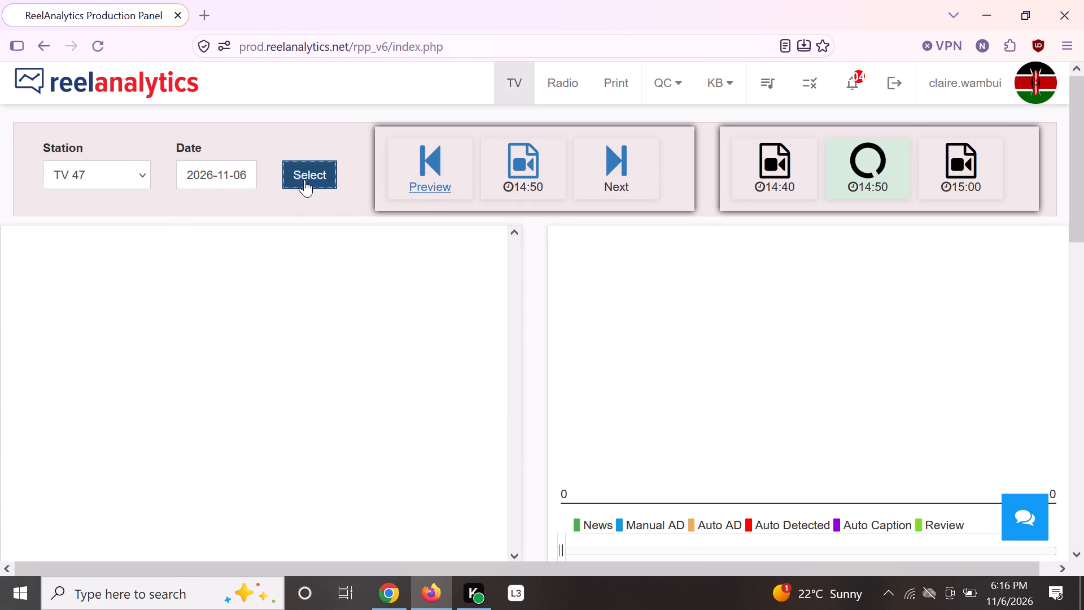
Open unanalyzed News clip 39, starting at 11:19:23, for analysis.
scroll(473, 251, "down", 3)
scroll(553, 259, "down", 3)
scroll(607, 263, "down", 4)
scroll(653, 287, "down", 3)
scroll(653, 288, "up", 1)
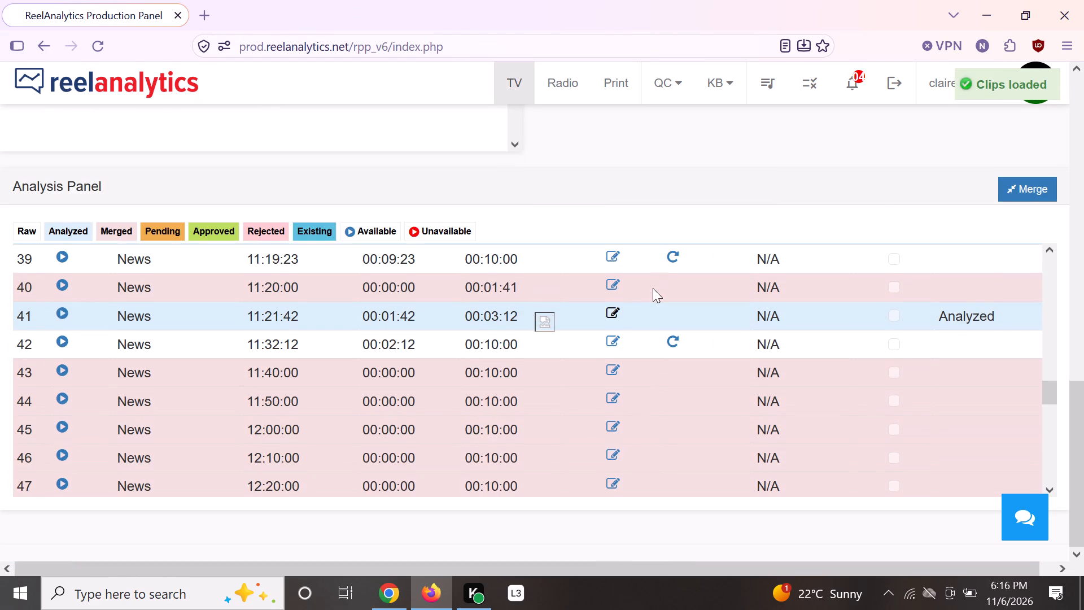
scroll(656, 289, "down", 1)
scroll(657, 290, "up", 2)
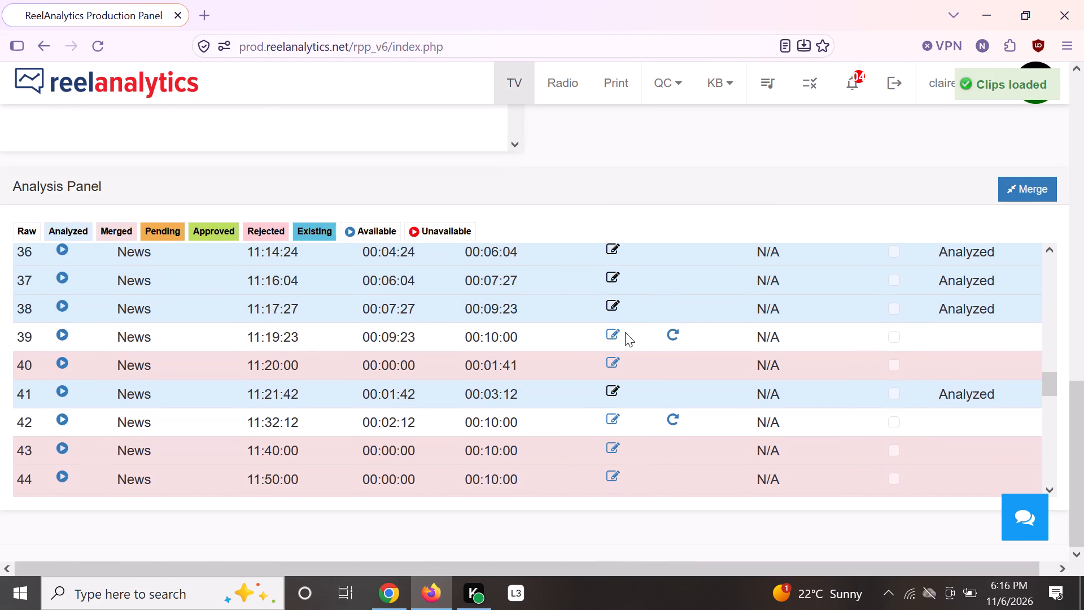
left_click(615, 336)
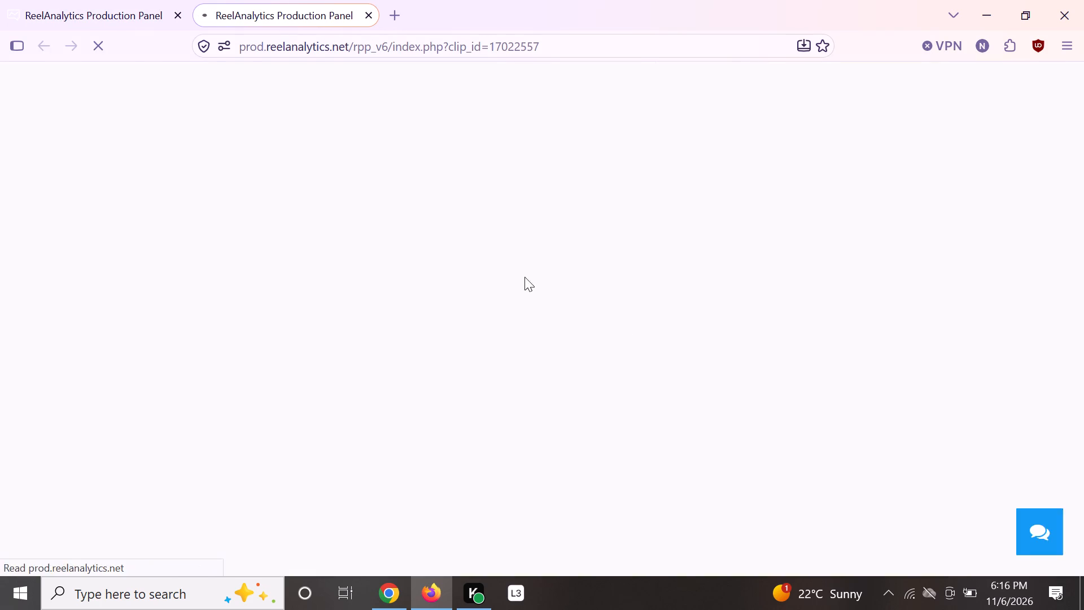
Play the clip and set the program name to News, the journalist to Kirobi and the category to News.
left_click(246, 260)
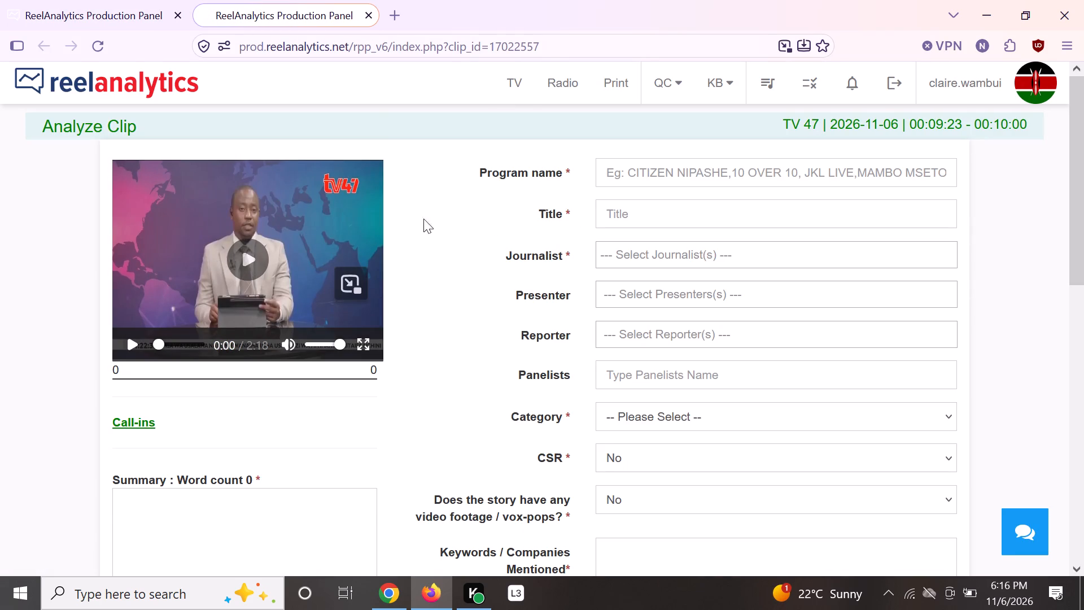
left_click(627, 171)
key("n")
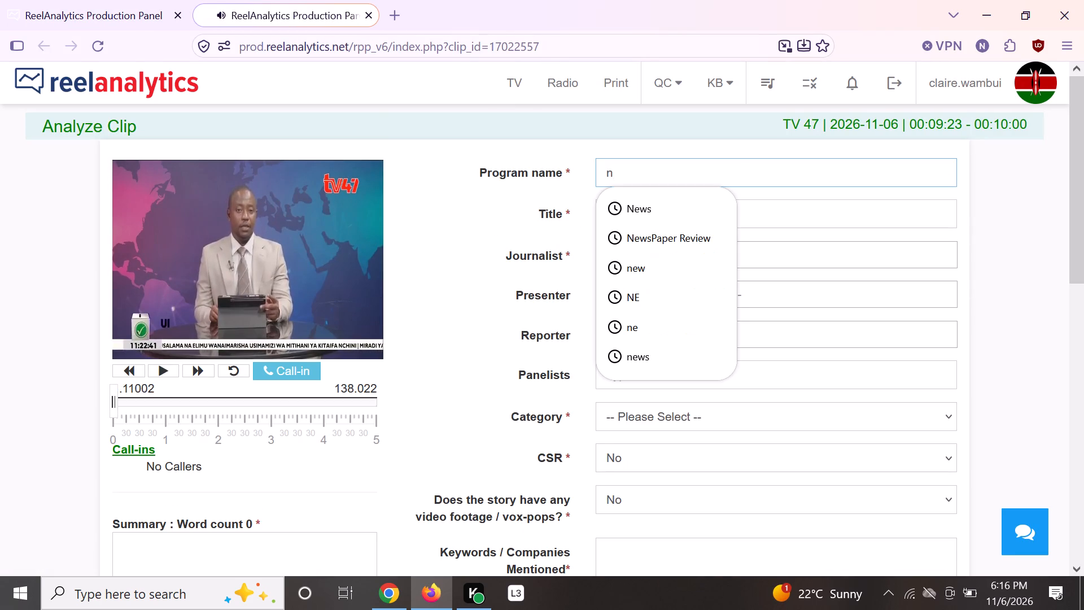
left_click(651, 198)
left_click(655, 251)
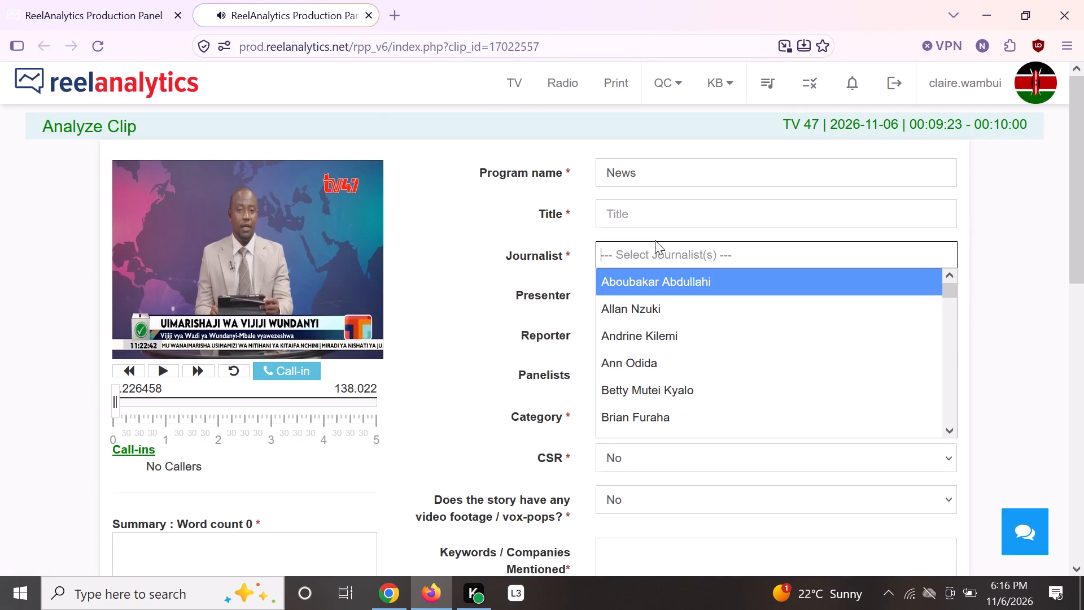
key("p")
key("Down")
key("Return")
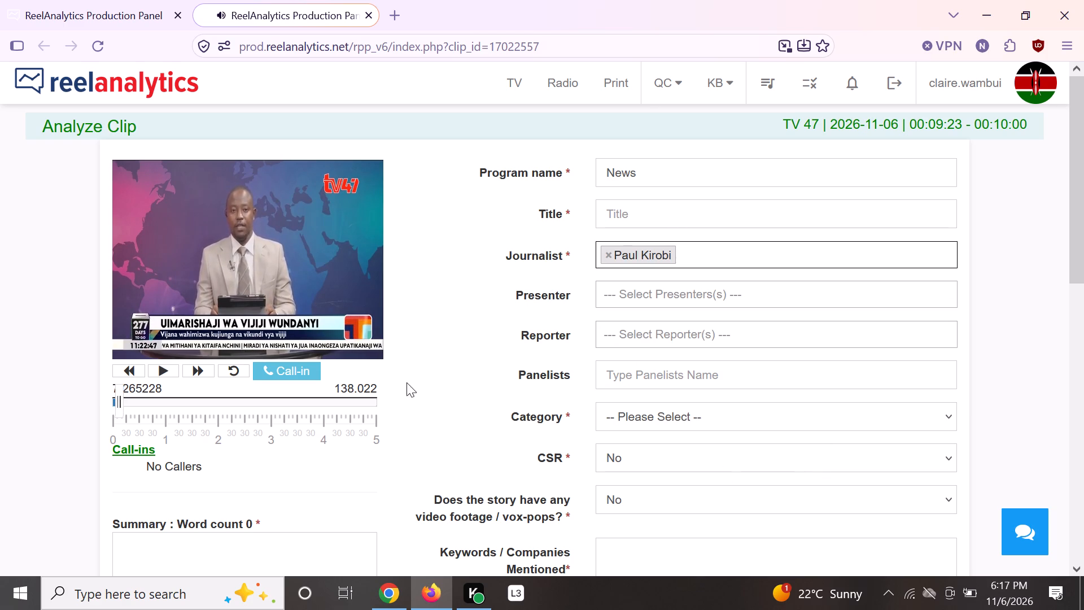
left_click(662, 416)
left_click(654, 278)
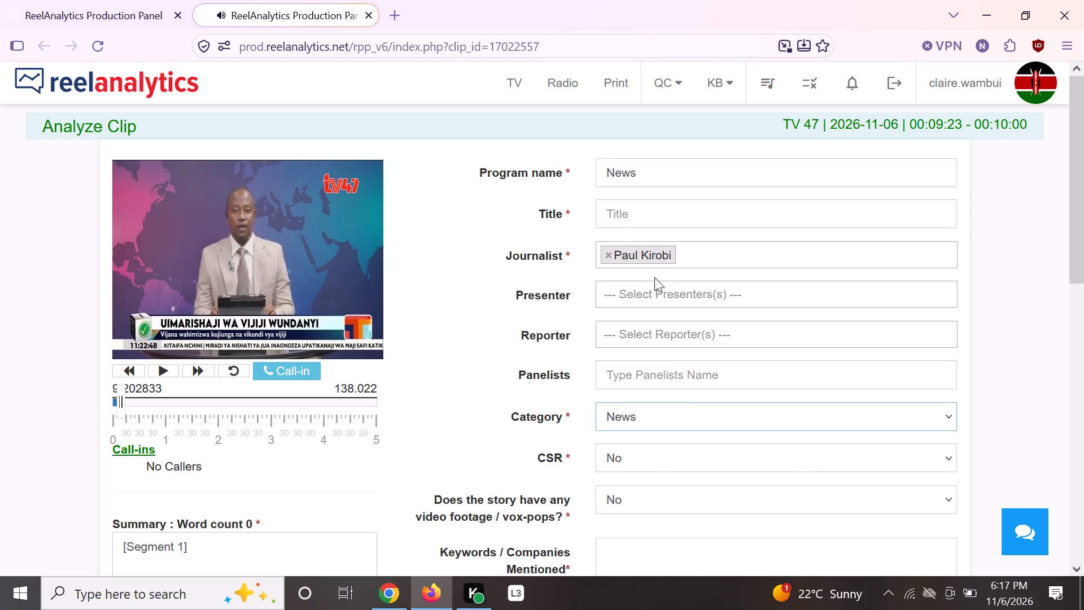
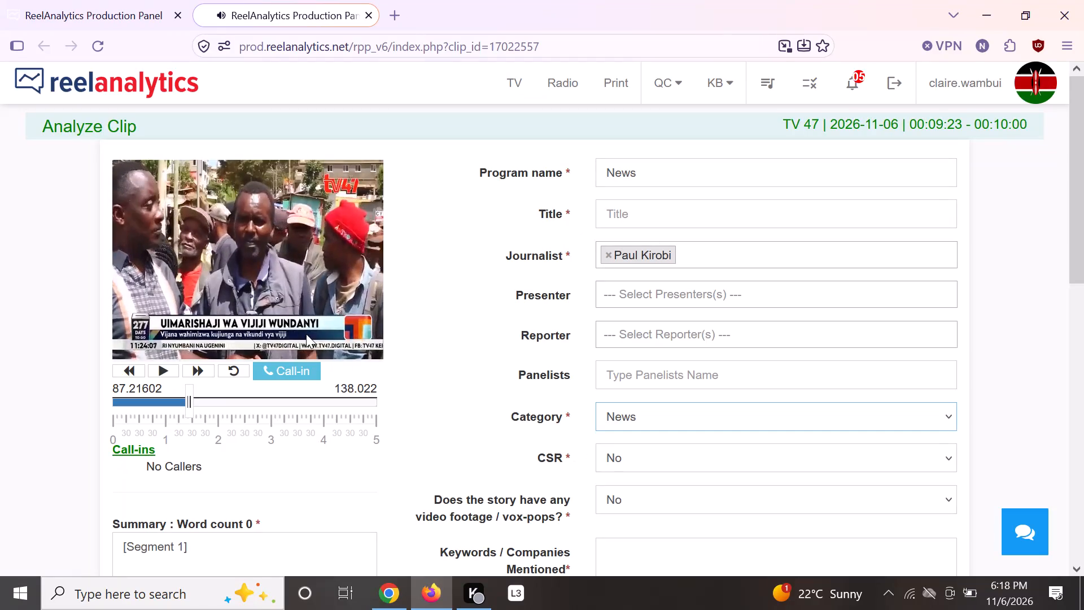
Replay the clip from its beginning and start a draft summary under Segment 1 with "wundanyi".
left_click_drag(182, 342, 127, 350)
scroll(580, 408, "down", 2)
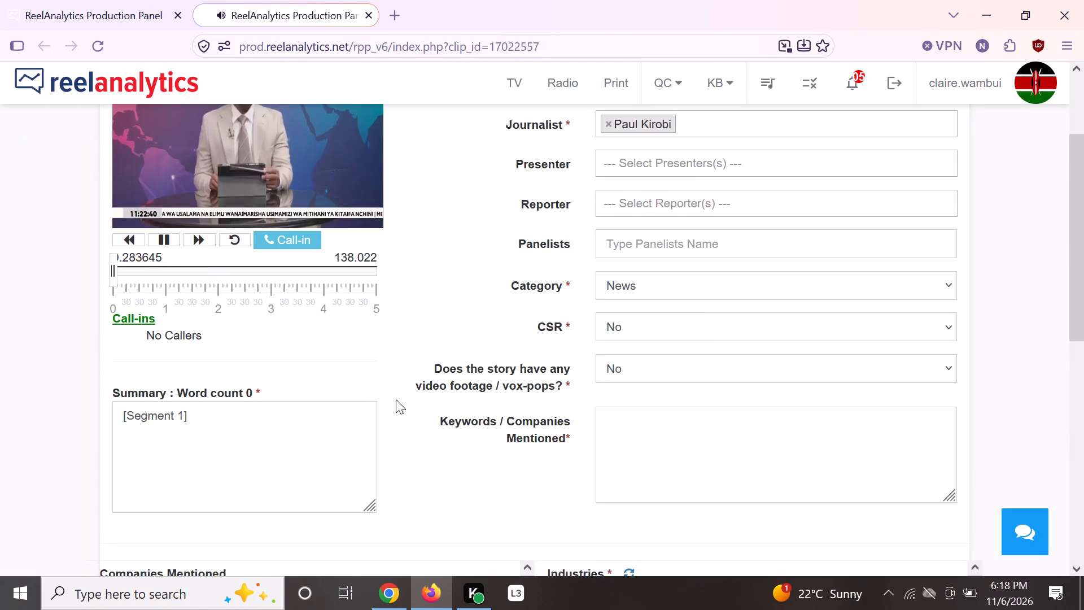
left_click(119, 390)
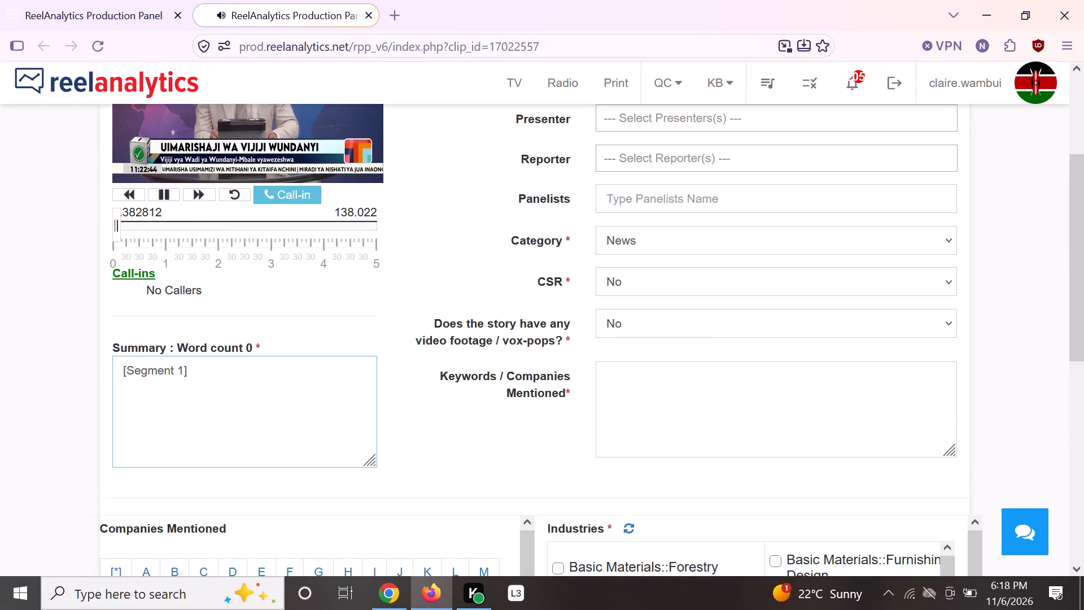
type("wundanyi")
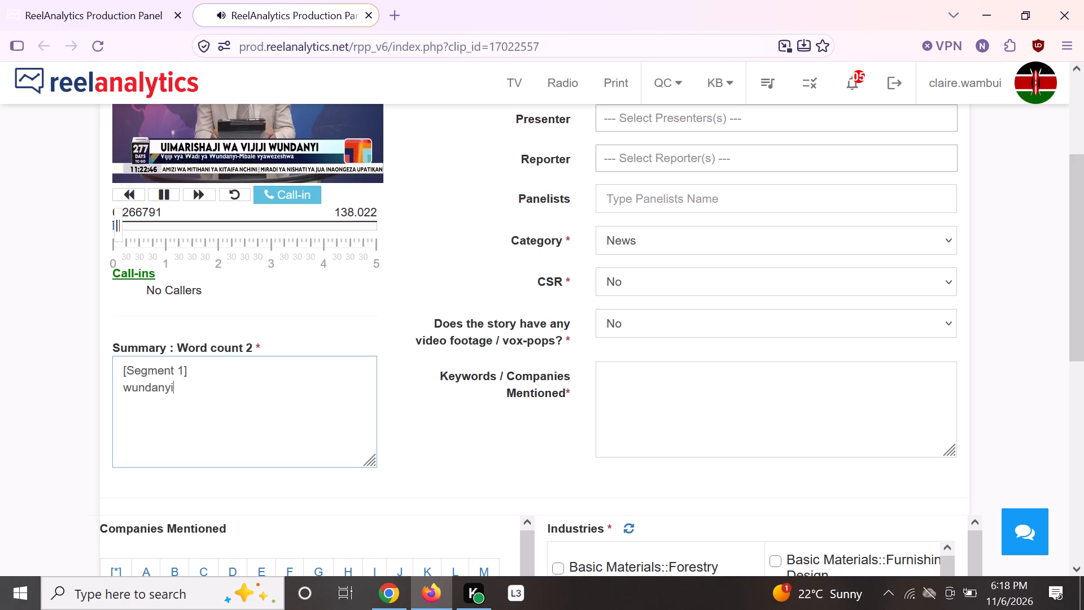
key("space")
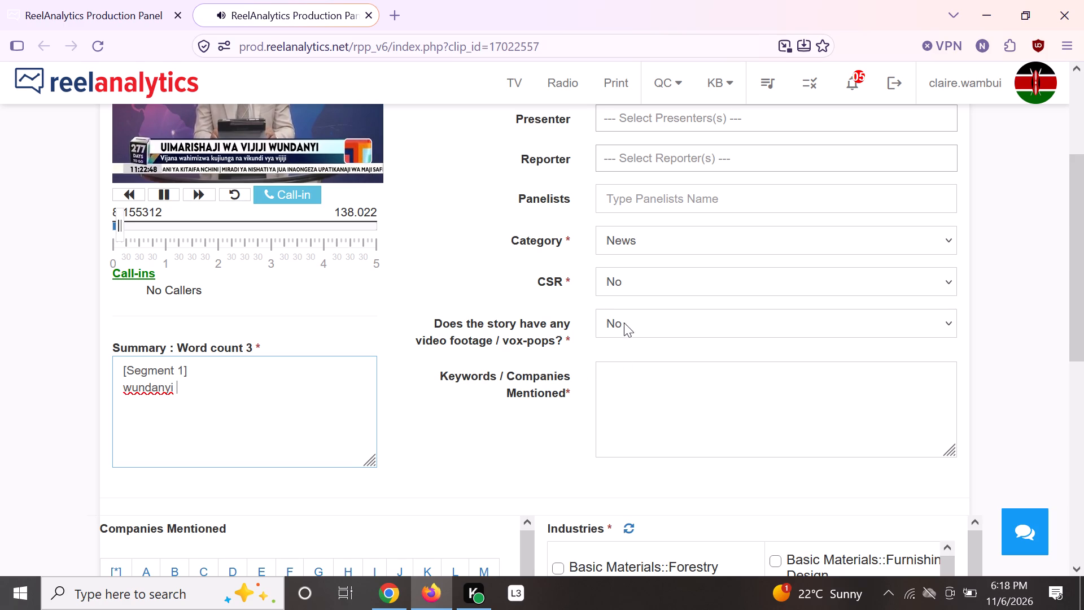
Set the question on whether the story has video footage or vox-pops to Yes.
left_click(625, 321)
left_click(618, 376)
Extend the draft summary after "wundanyi" with "-taita taveta youths told to join groups to get money".
left_click(176, 390)
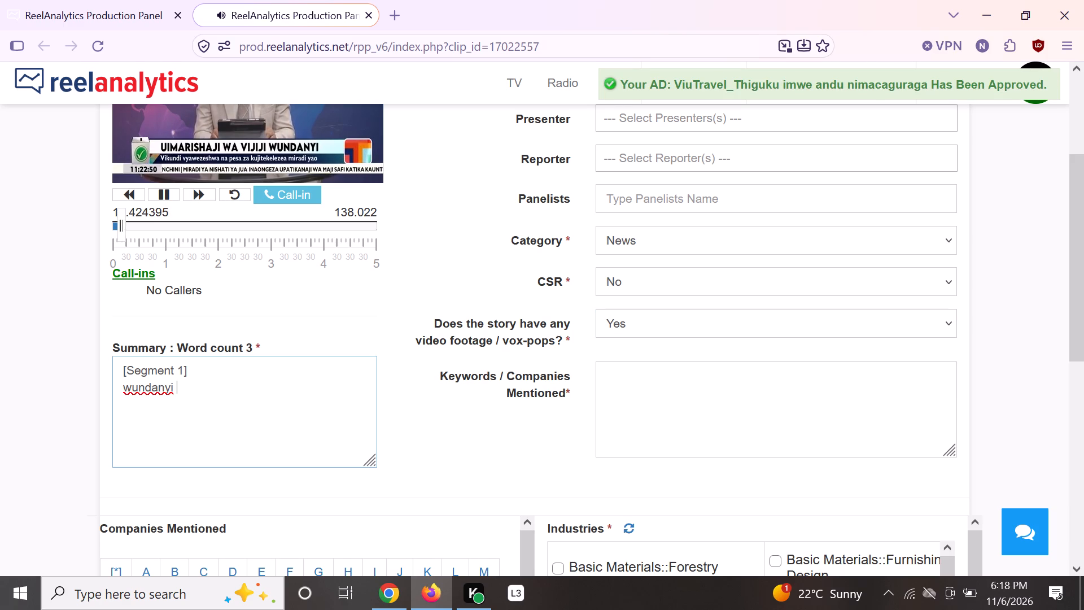
type("-taita taveta")
key("space")
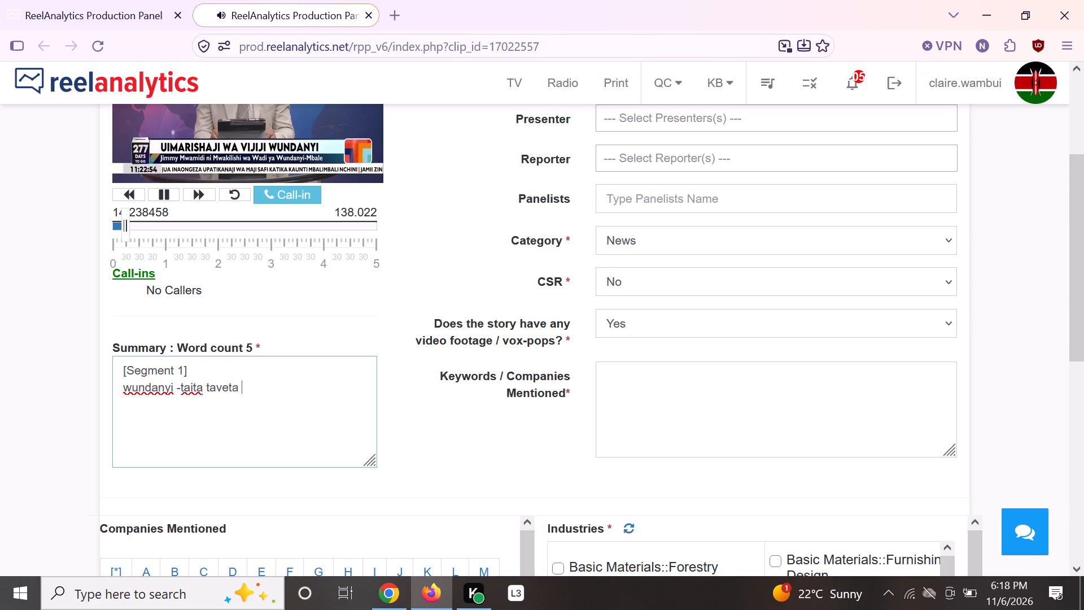
type("youths told to join groups to get")
key("space")
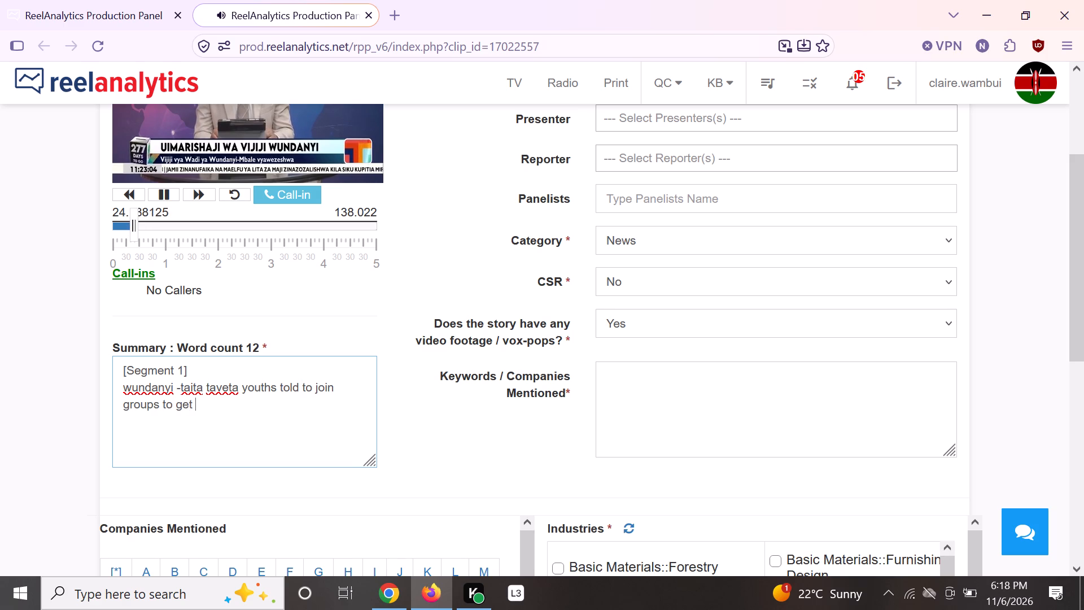
type("mo")
type("ne")
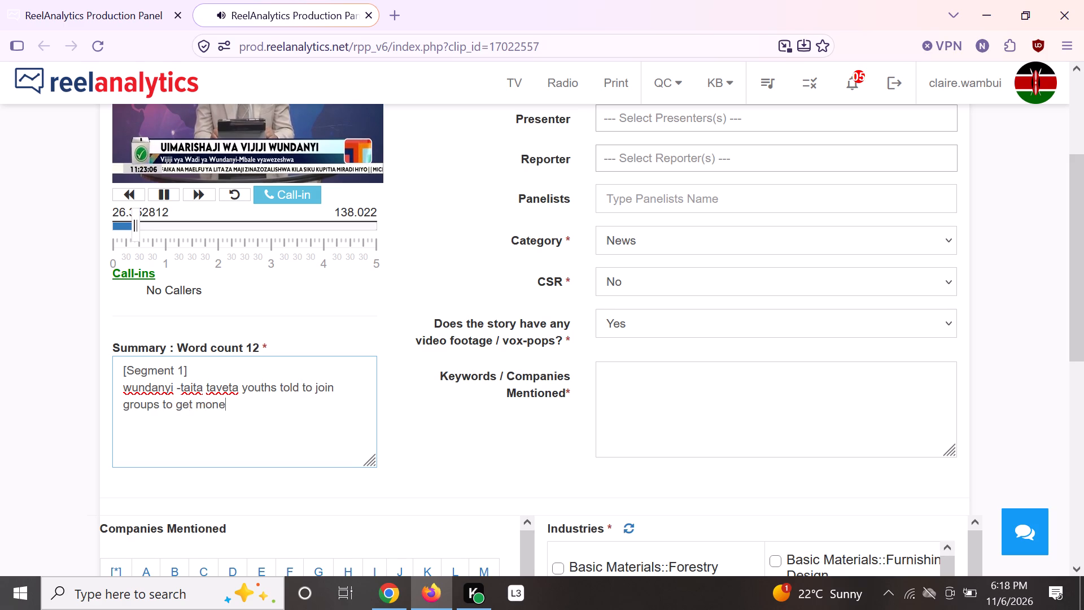
key("y")
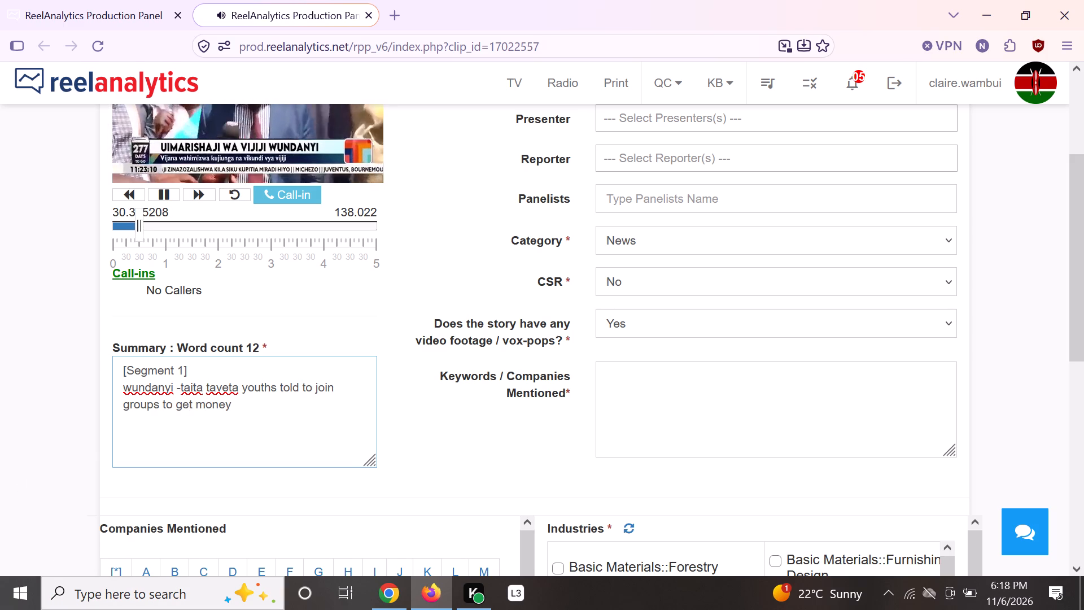
Cut the drafted sentence about Taita Taveta youths from under [Segment 1] in the summary.
left_click_drag(120, 387, 247, 402)
right_click(219, 399)
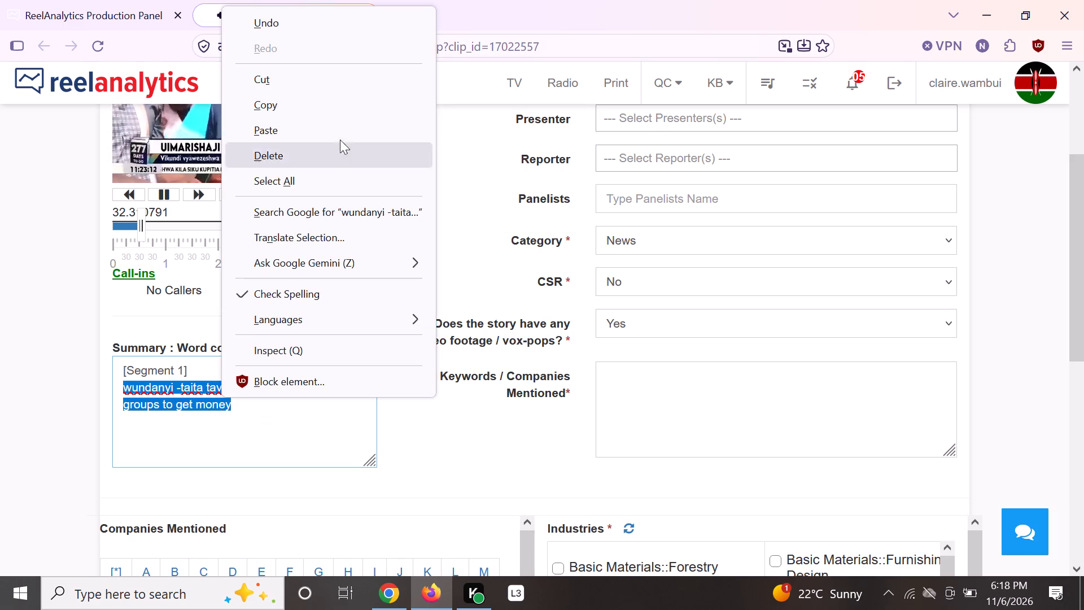
left_click(342, 83)
Switch to Google Chrome, search a new tab for "wundanyi -taita taveta youths told to join groups to get money" and get the AI Mode answer.
left_click(399, 586)
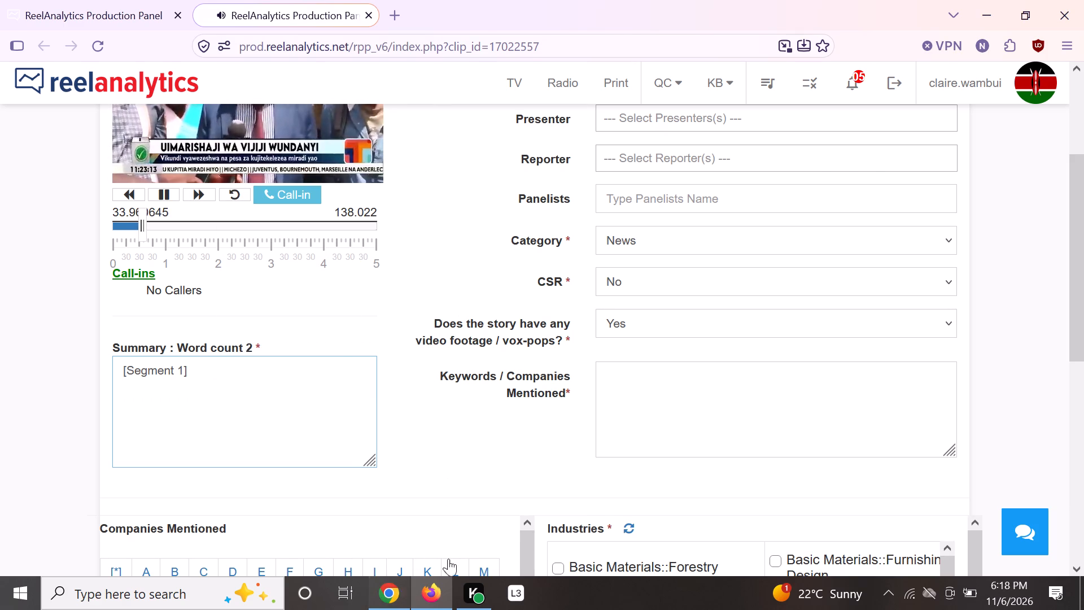
left_click(740, 16)
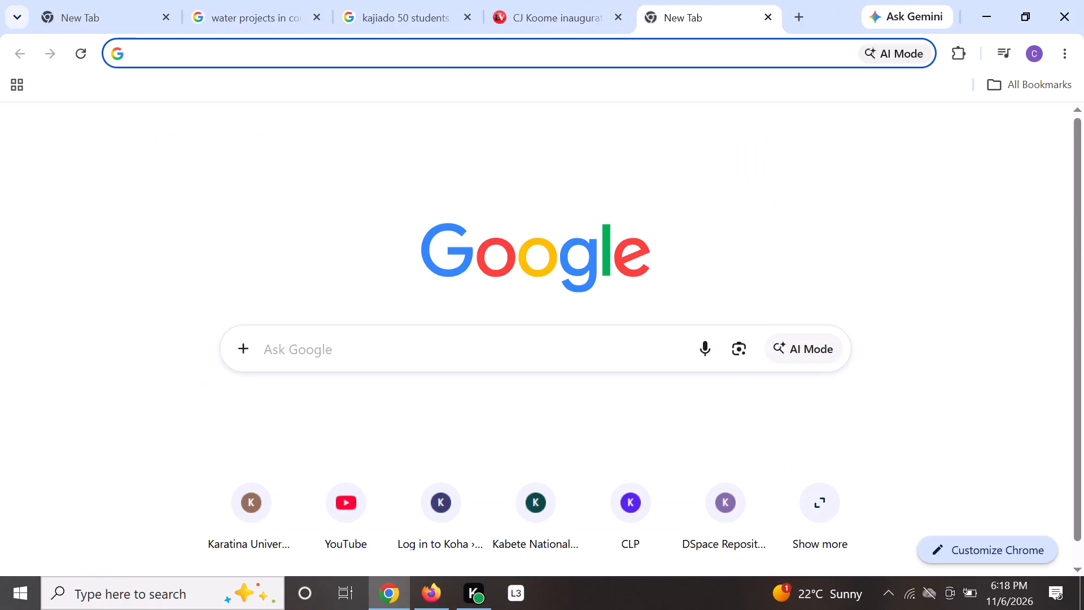
right_click(439, 50)
left_click(530, 193)
key("Return")
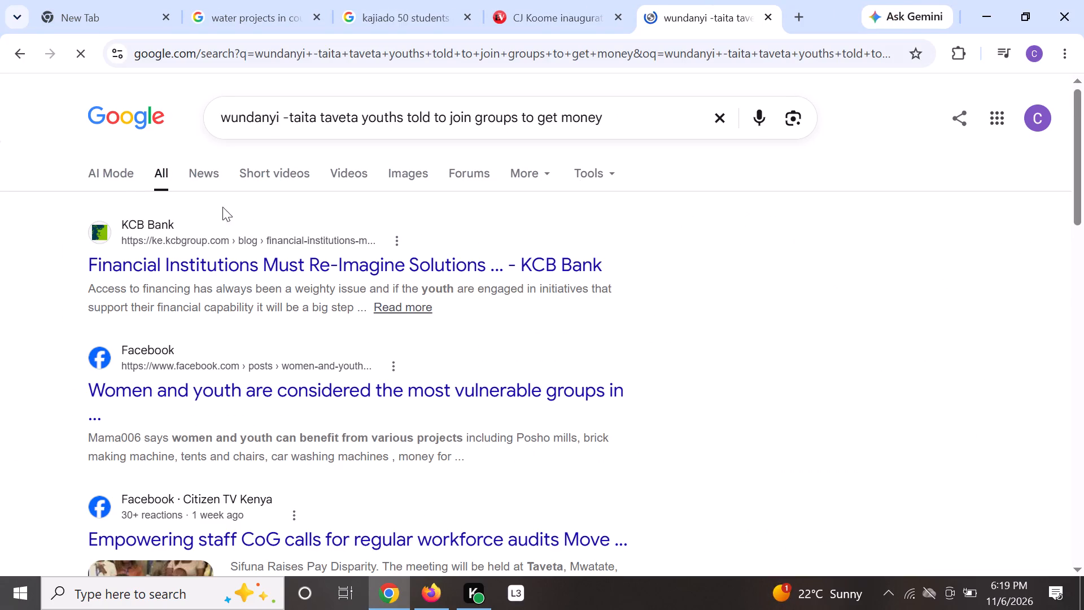
left_click(111, 169)
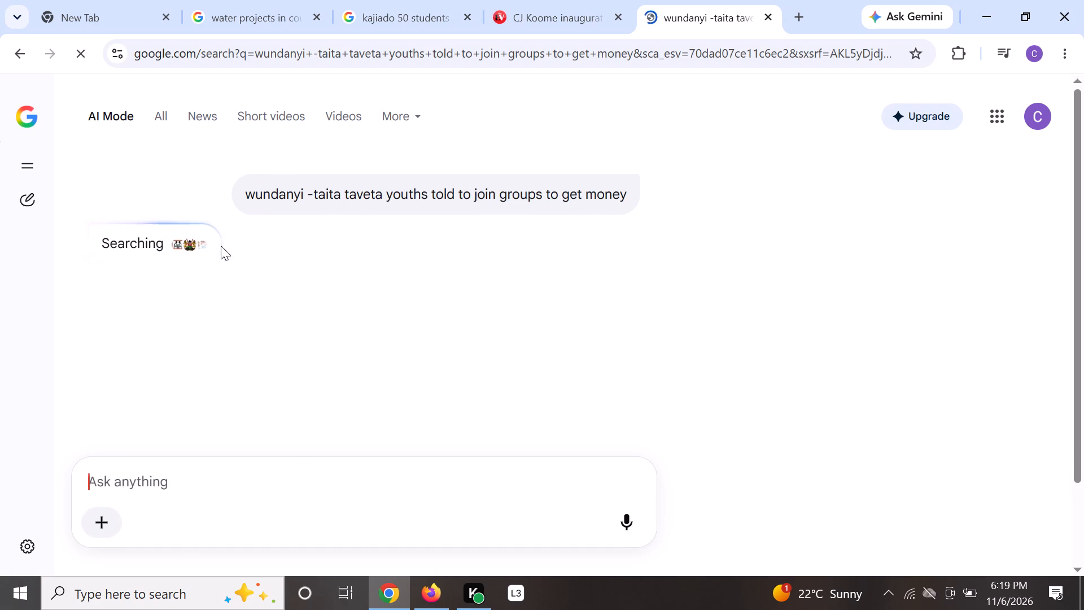
Copy the AI answer's bold opening sentence about Wundanyi youth joining self-help groups and paste it under [Segment 1] in the ReelAnalytics summary.
left_click_drag(83, 234, 119, 248)
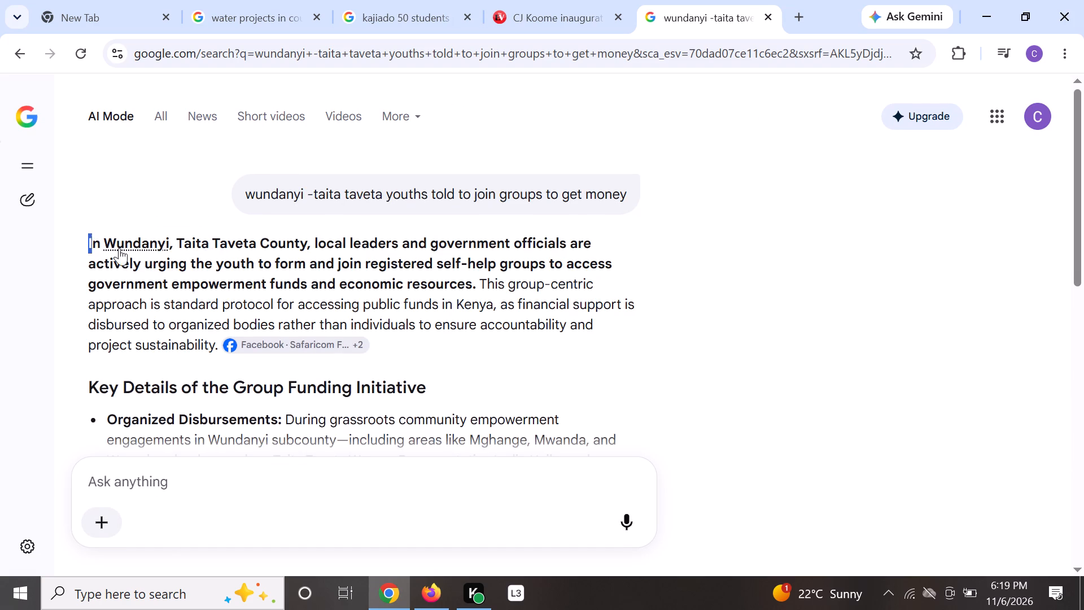
left_click_drag(119, 248, 475, 279)
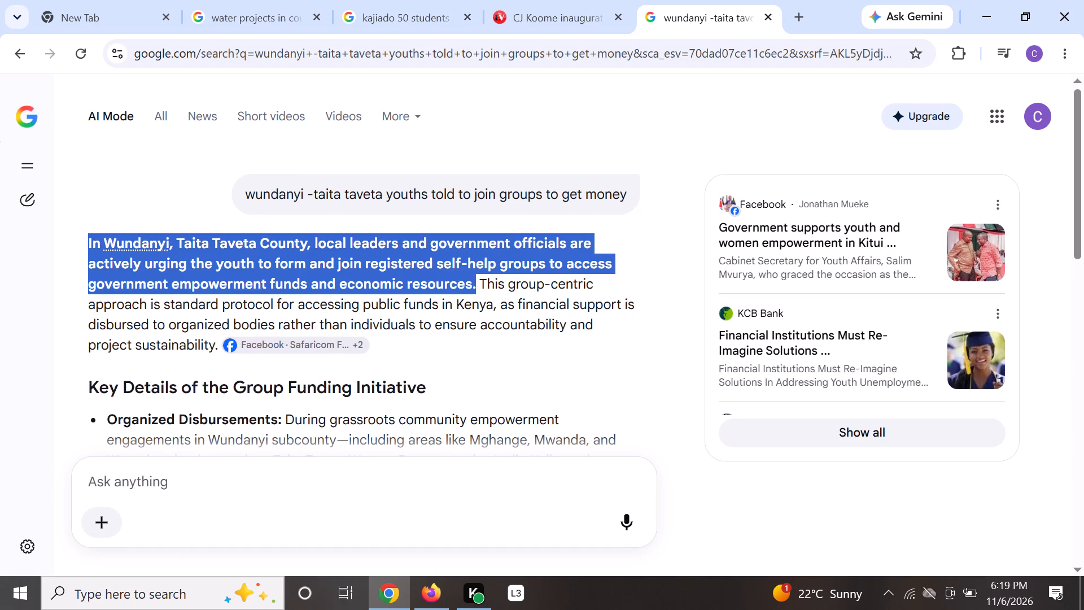
right_click(449, 258)
left_click(505, 282)
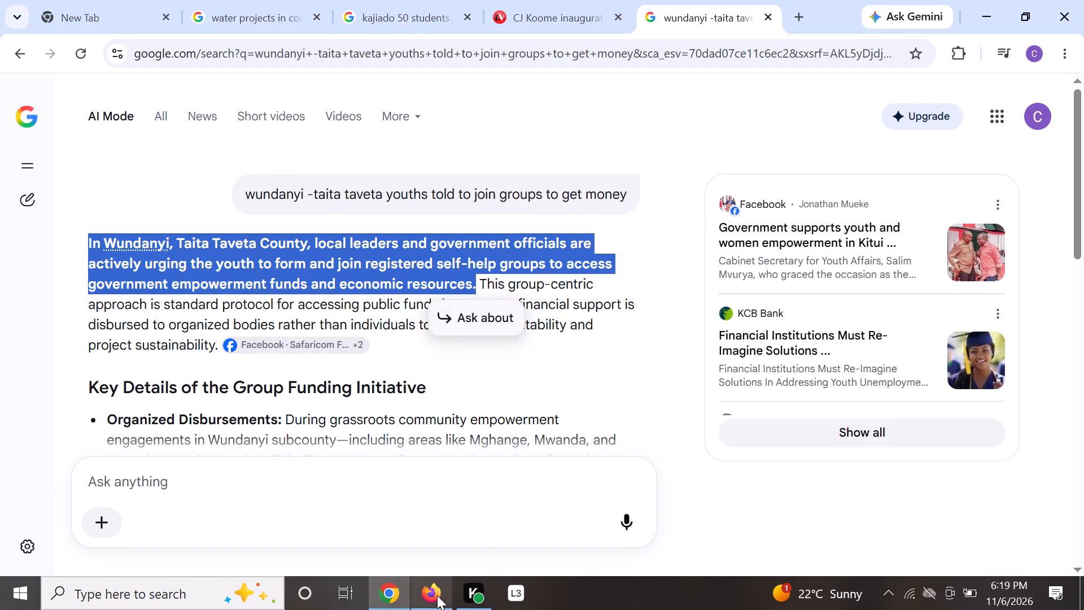
left_click(438, 597)
right_click(125, 387)
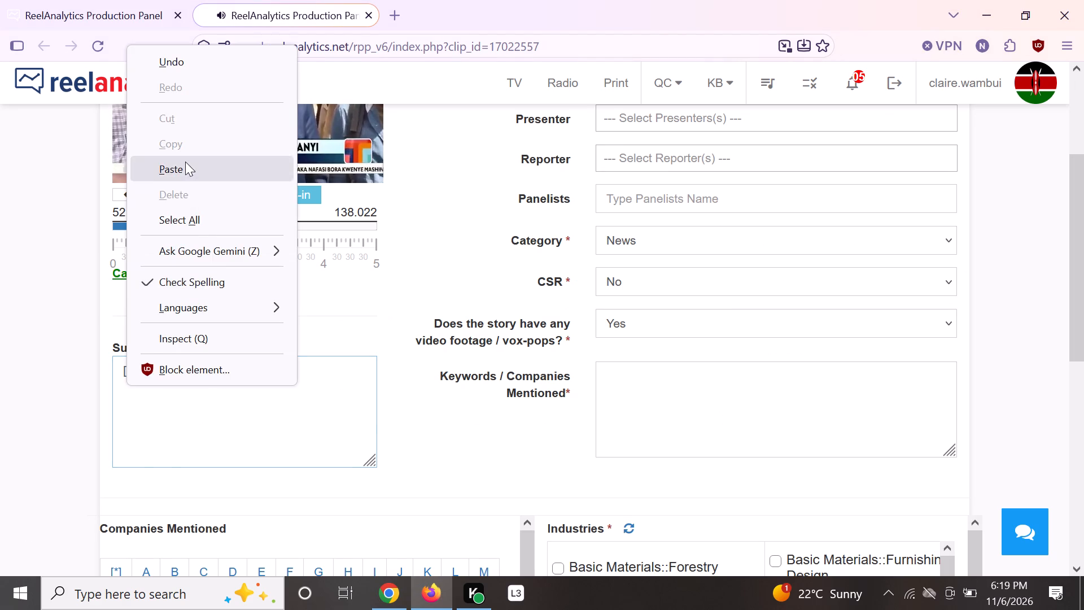
left_click(185, 162)
Return to Google Chrome and look through the All results of the same search for coverage of the Wundanyi youth story.
left_click(383, 591)
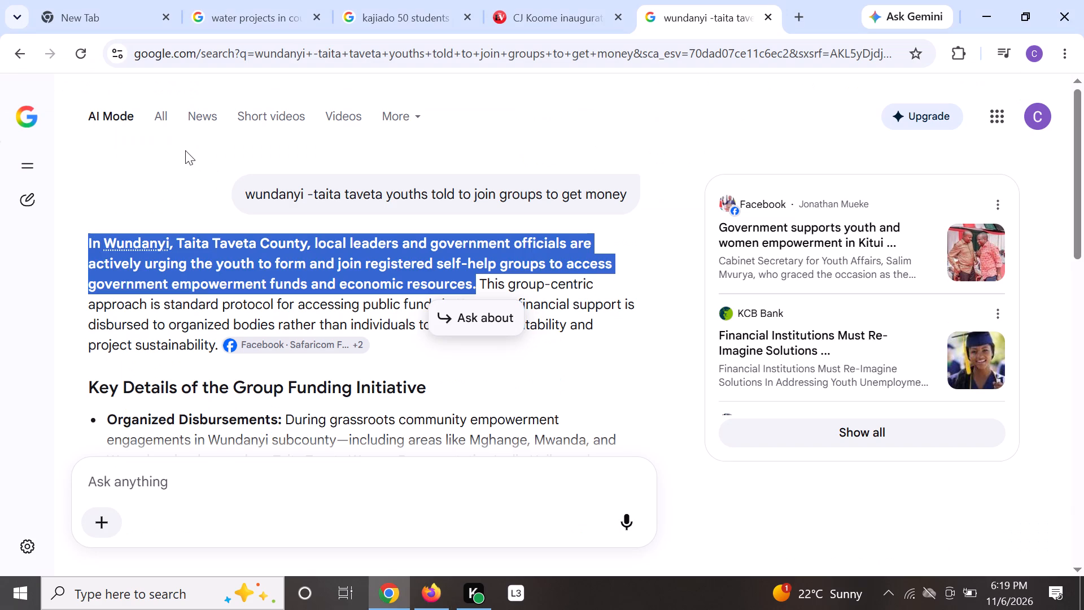
left_click(160, 119)
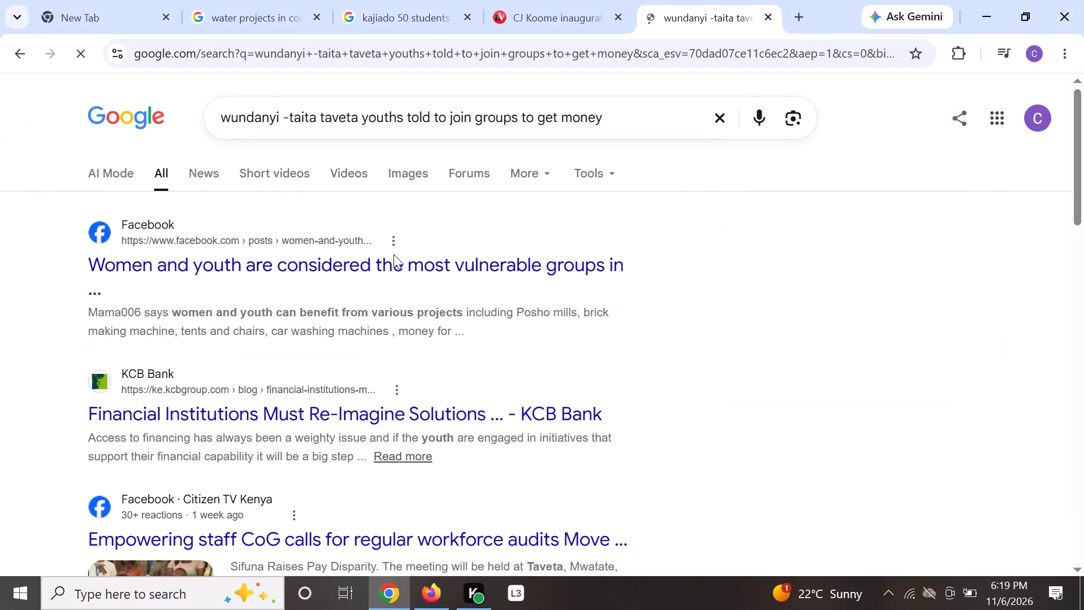
scroll(390, 300, "down", 1)
scroll(390, 300, "up", 1)
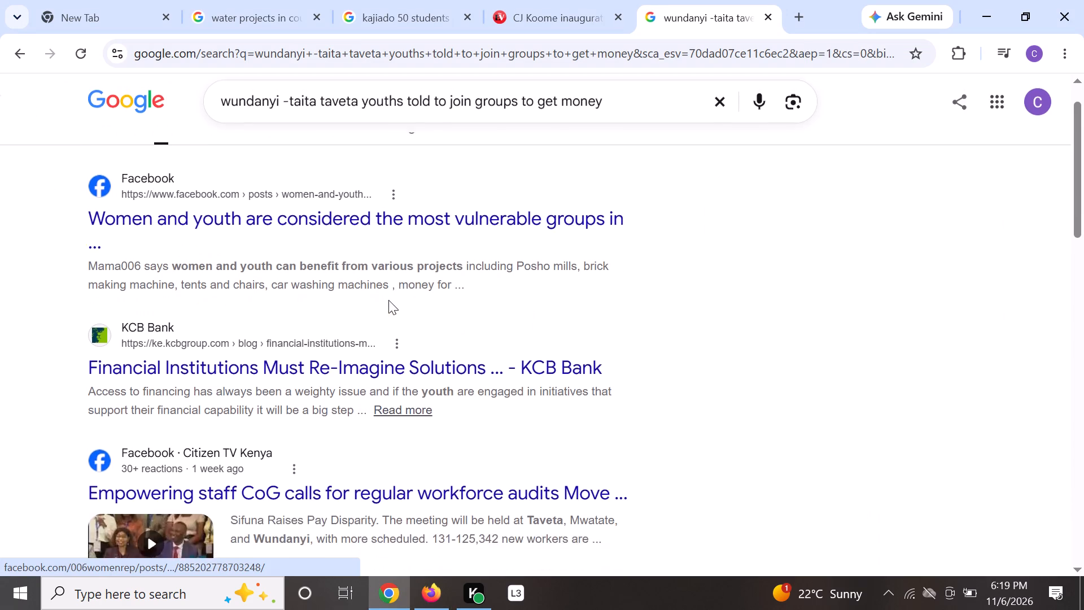
scroll(388, 300, "up", 1)
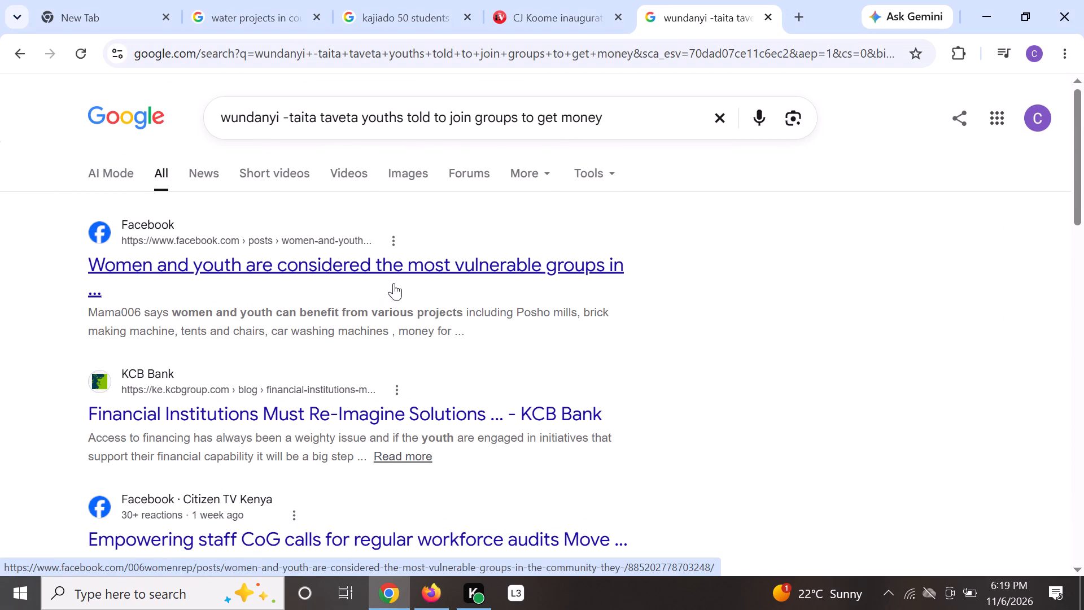
Examine the web search results in Chrome for coverage of the Wundanyi youth groups story.
scroll(395, 282, "up", 1)
scroll(396, 284, "down", 11)
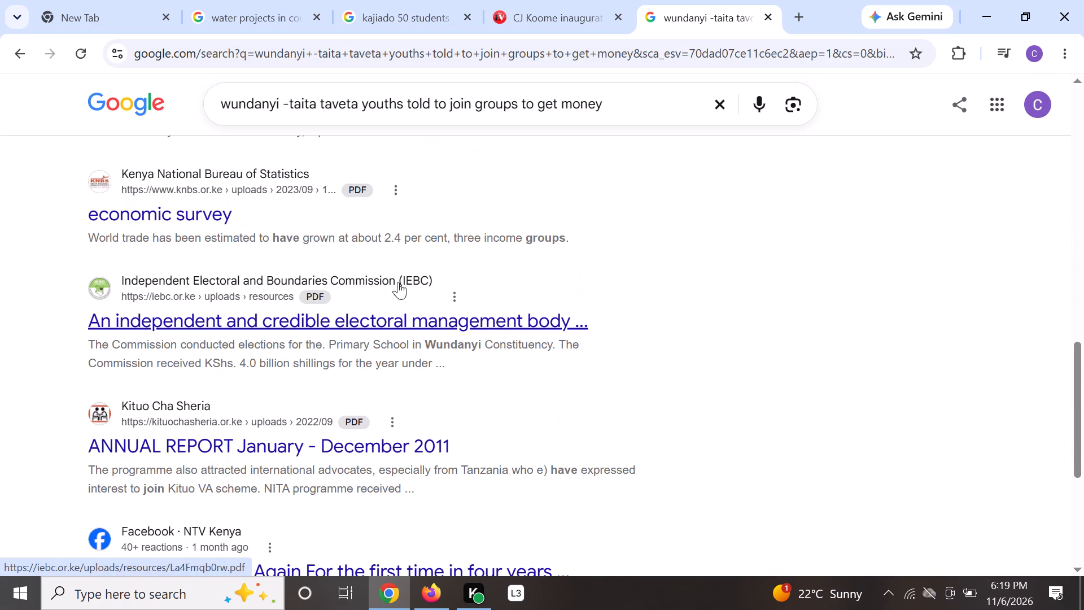
scroll(404, 271, "up", 7)
scroll(403, 271, "down", 1)
scroll(403, 271, "up", 1)
scroll(403, 271, "down", 3)
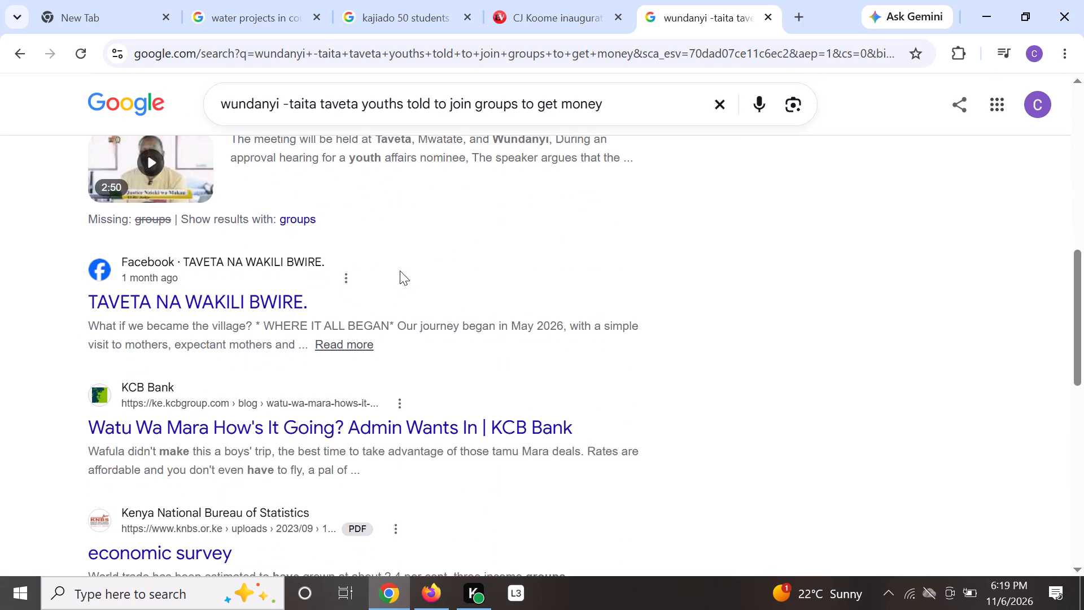
scroll(400, 271, "up", 2)
scroll(400, 271, "down", 1)
scroll(400, 271, "up", 8)
left_click(118, 172)
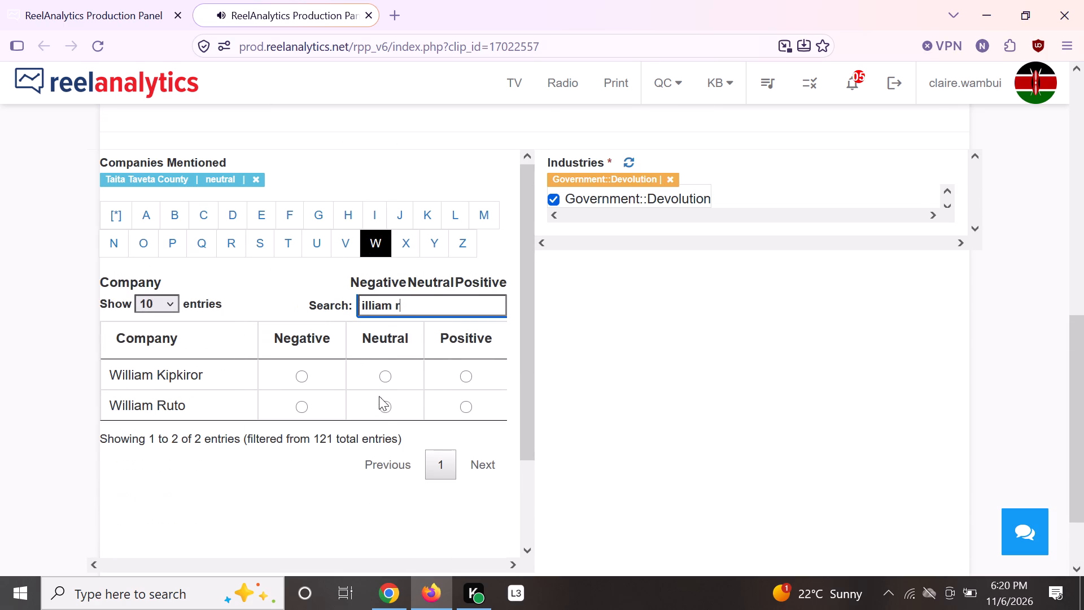
left_click(382, 402)
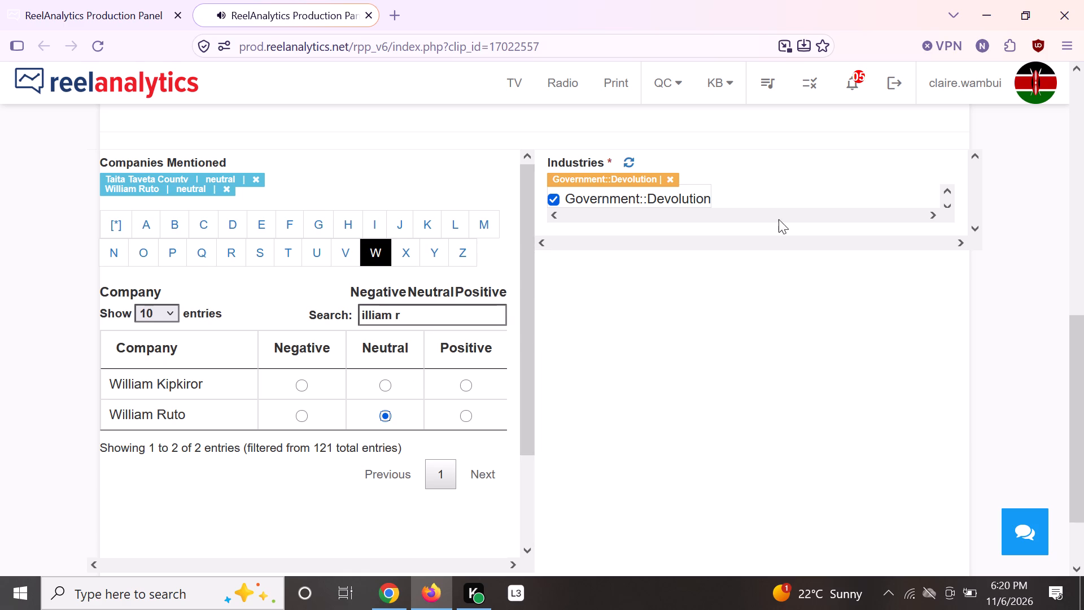
Review the completed form, save the Taita Taveta youth groups clip's analysis again, and close the clip.
scroll(908, 241, "down", 6)
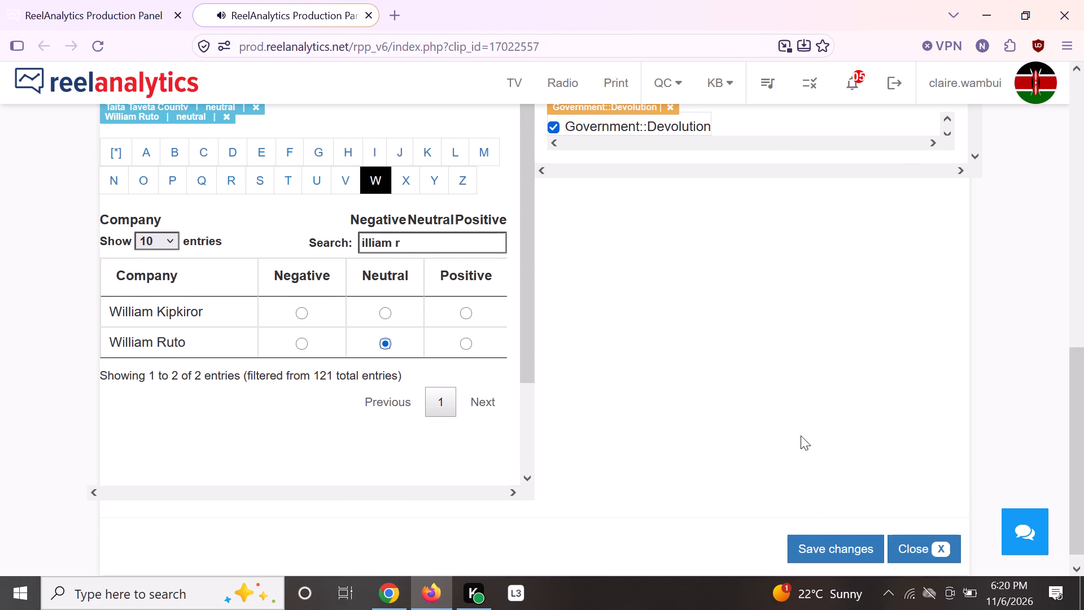
left_click(841, 533)
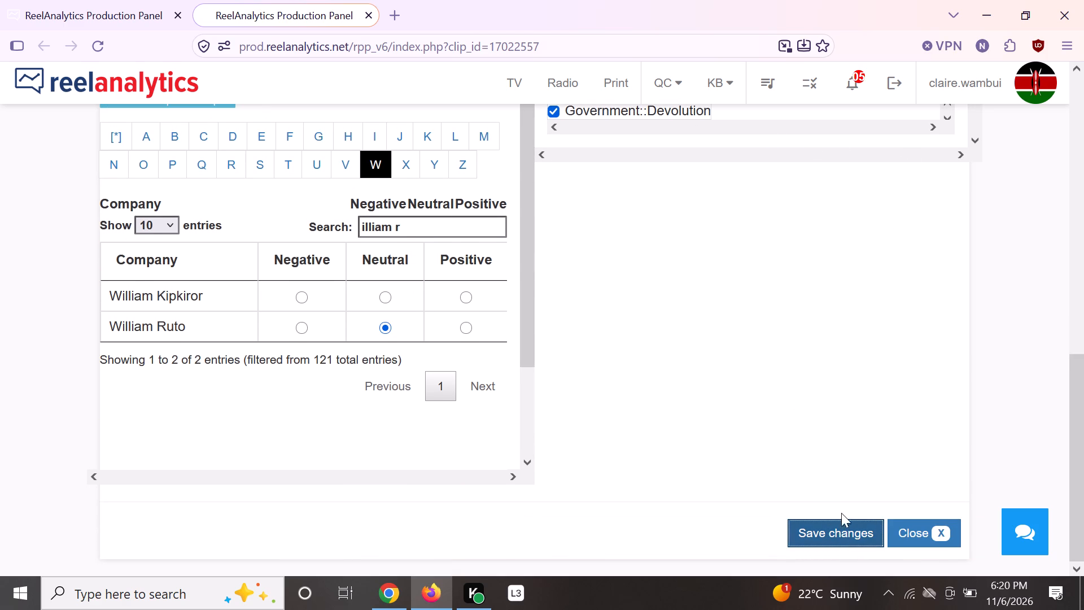
scroll(677, 359, "up", 11)
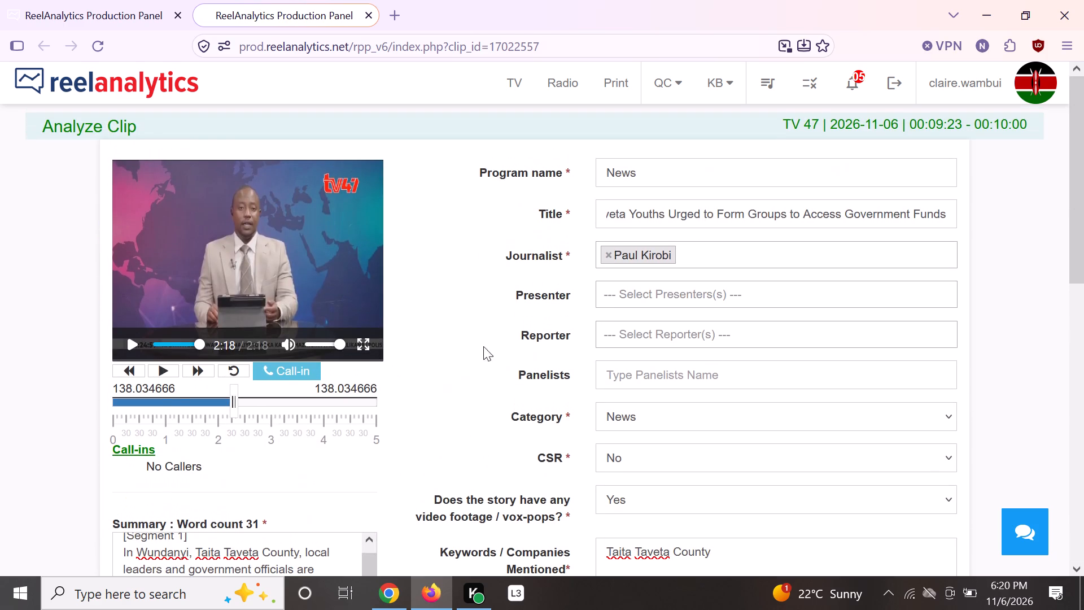
scroll(368, 371, "down", 4)
scroll(679, 290, "down", 4)
scroll(875, 282, "down", 4)
scroll(981, 422, "up", 2)
scroll(980, 454, "down", 2)
left_click(841, 526)
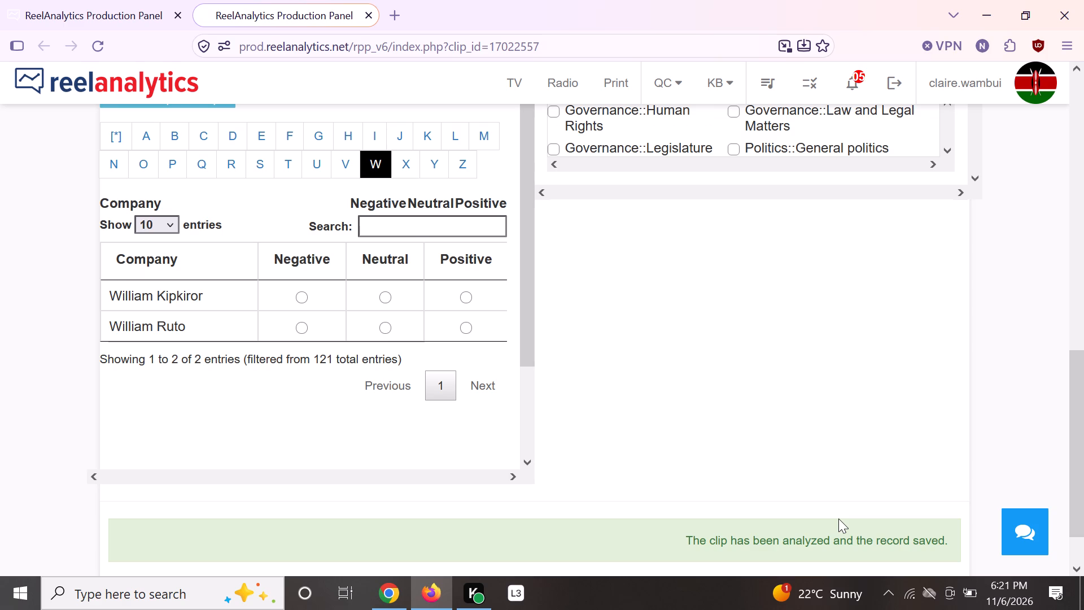
left_click(371, 13)
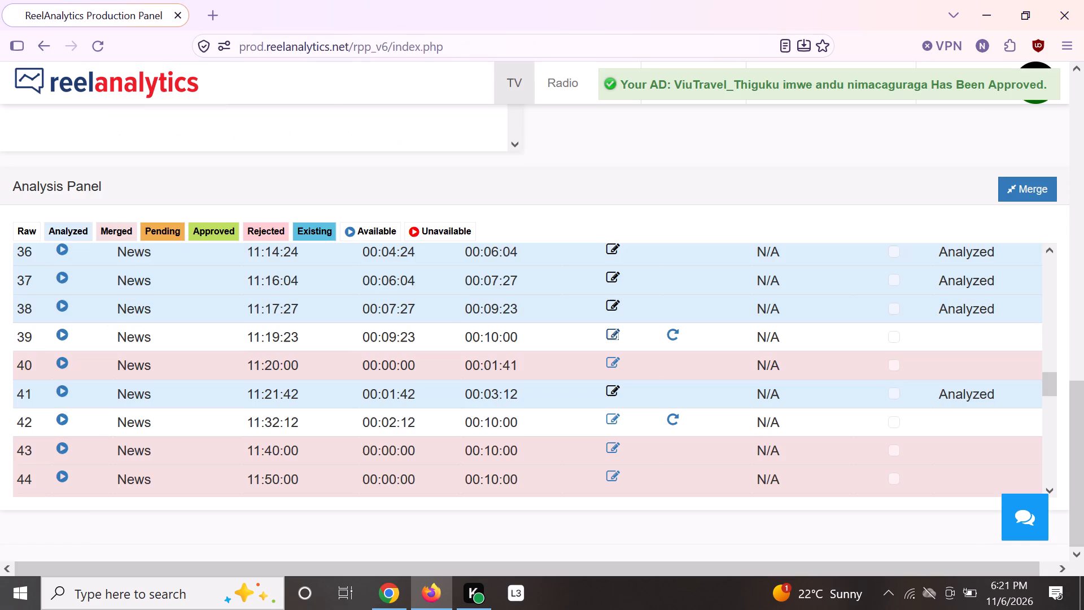
Reload the list of TV 47 clips for 2026-11-06.
scroll(252, 156, "up", 3)
scroll(335, 174, "down", 1)
scroll(339, 175, "up", 12)
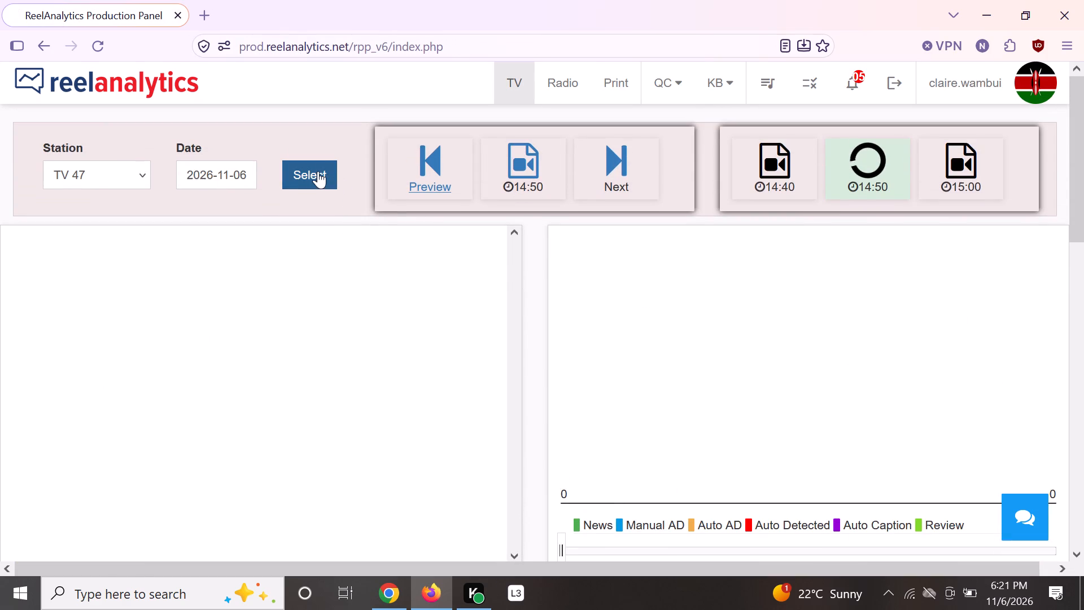
left_click(318, 170)
Look through the Analysis Panel's clip list for entries that have not been analyzed or merged.
scroll(537, 280, "down", 5)
scroll(565, 406, "down", 3)
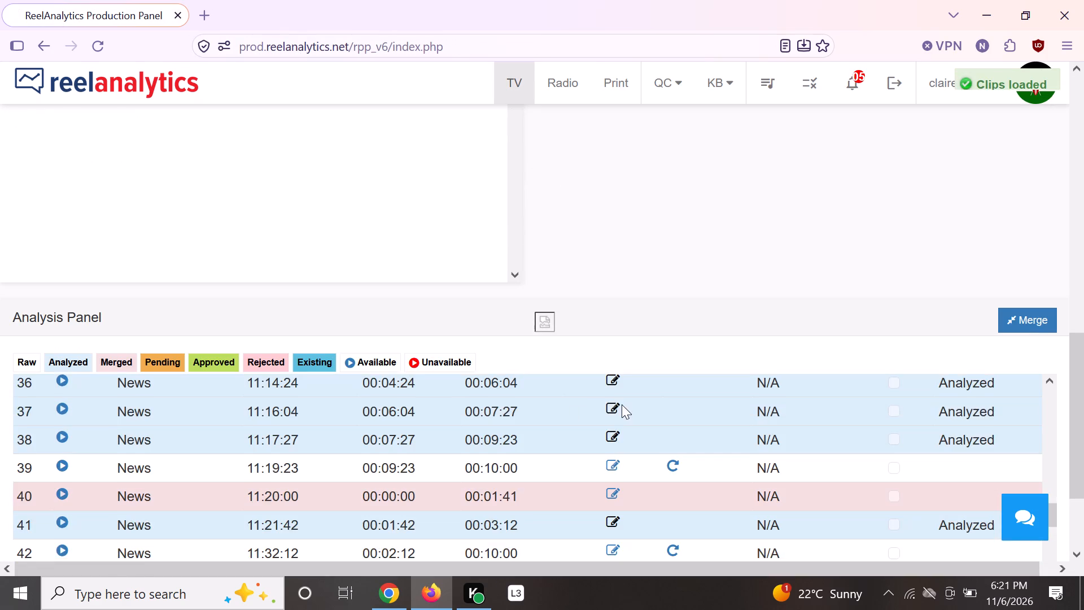
scroll(628, 412, "up", 1)
scroll(630, 413, "down", 4)
scroll(1083, 334, "down", 2)
scroll(1083, 337, "up", 1)
scroll(1083, 339, "down", 6)
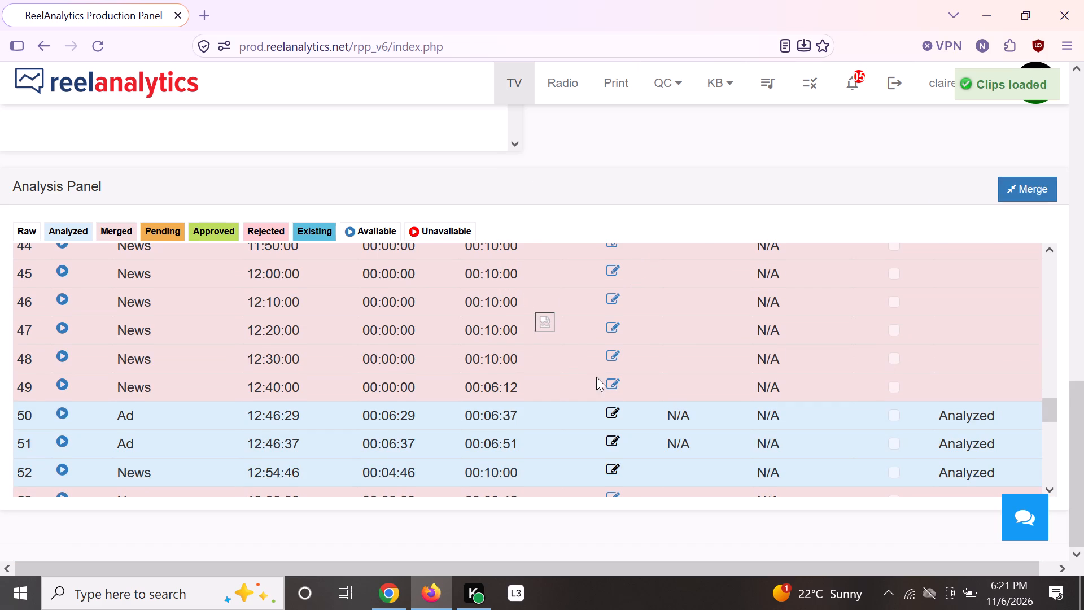
scroll(596, 378, "down", 10)
scroll(593, 372, "up", 2)
scroll(593, 372, "down", 2)
scroll(559, 359, "up", 4)
scroll(566, 351, "down", 1)
scroll(566, 350, "up", 1)
scroll(566, 350, "down", 1)
scroll(566, 350, "up", 1)
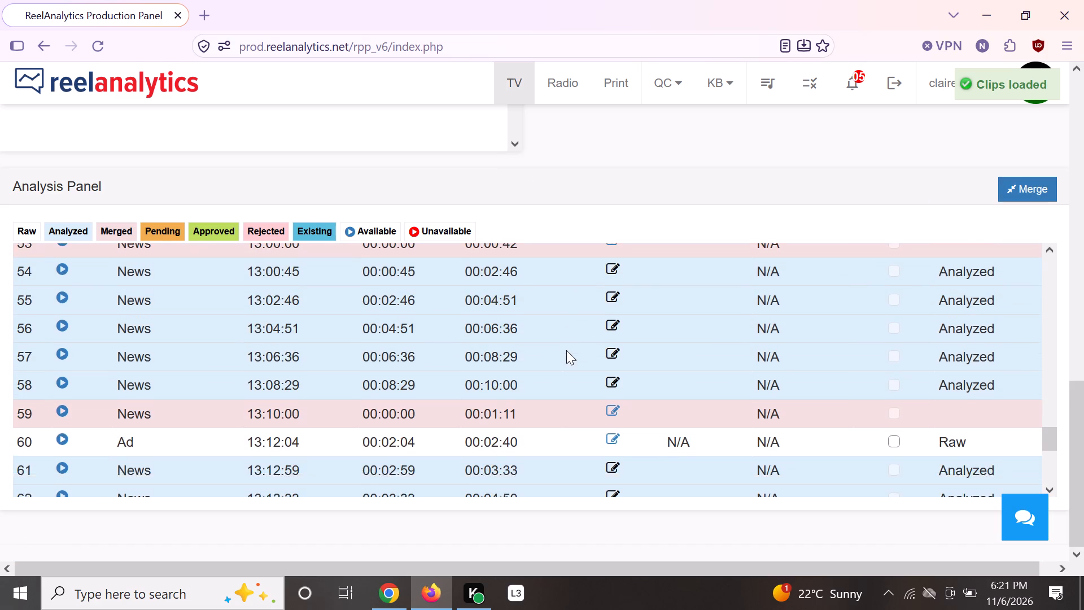
scroll(567, 346, "up", 5)
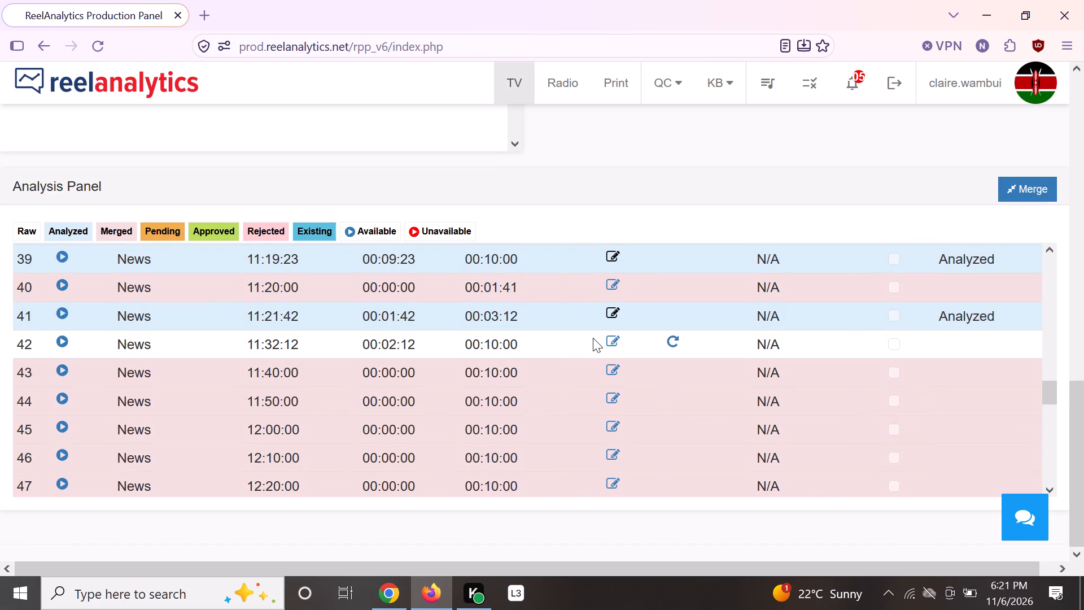
scroll(595, 338, "down", 3)
scroll(595, 338, "up", 8)
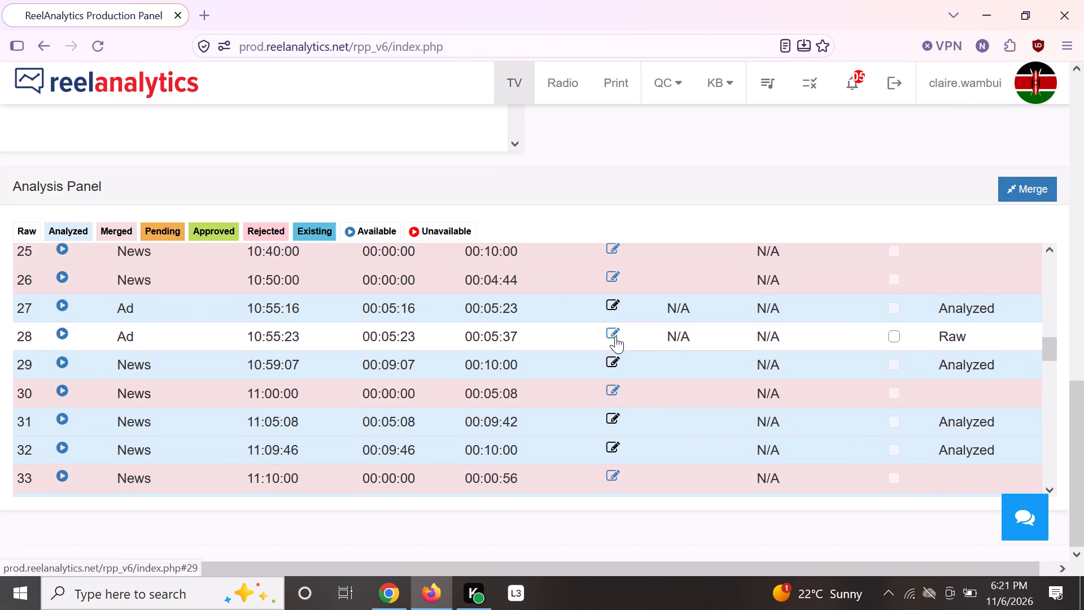
scroll(640, 350, "up", 3)
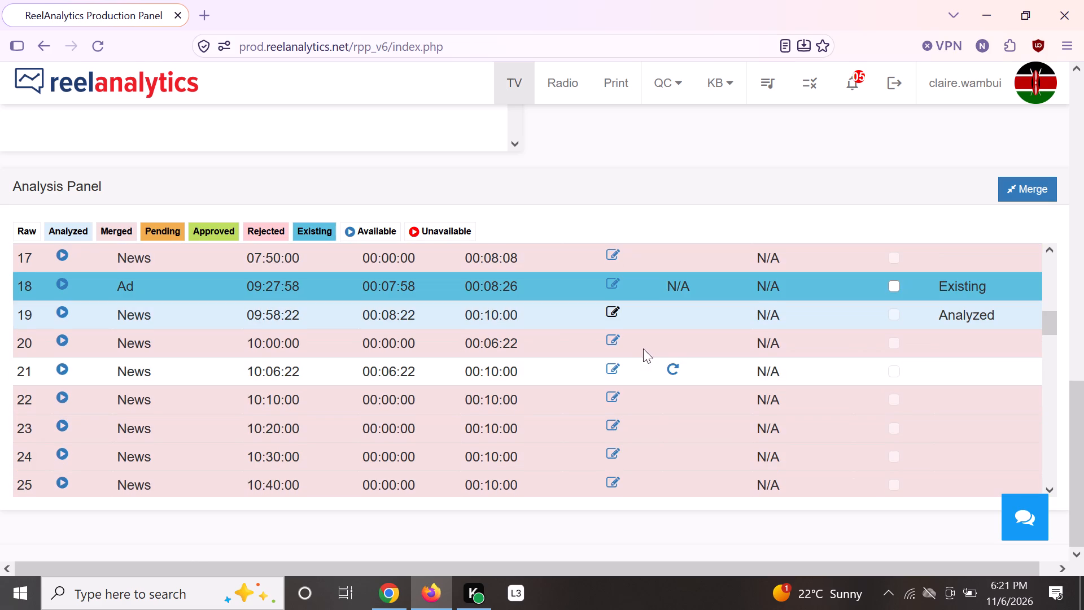
scroll(617, 346, "up", 5)
scroll(632, 341, "down", 3)
scroll(632, 341, "up", 1)
scroll(632, 341, "down", 5)
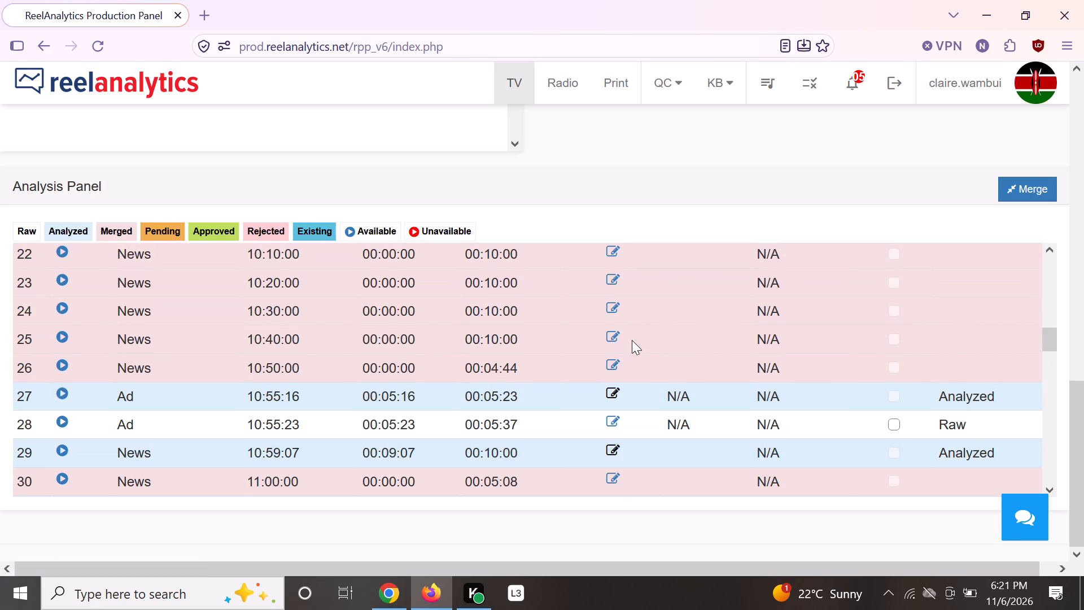
scroll(657, 347, "up", 2)
scroll(657, 347, "down", 11)
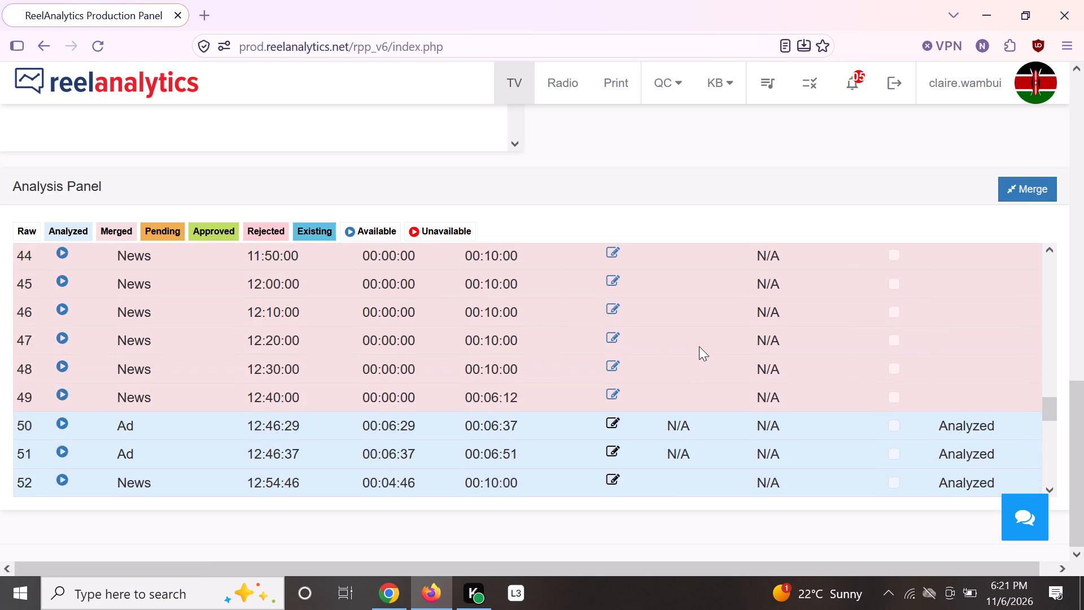
scroll(699, 346, "down", 7)
scroll(737, 347, "up", 1)
scroll(738, 347, "down", 1)
scroll(794, 358, "up", 1)
scroll(794, 358, "down", 8)
scroll(595, 389, "up", 1)
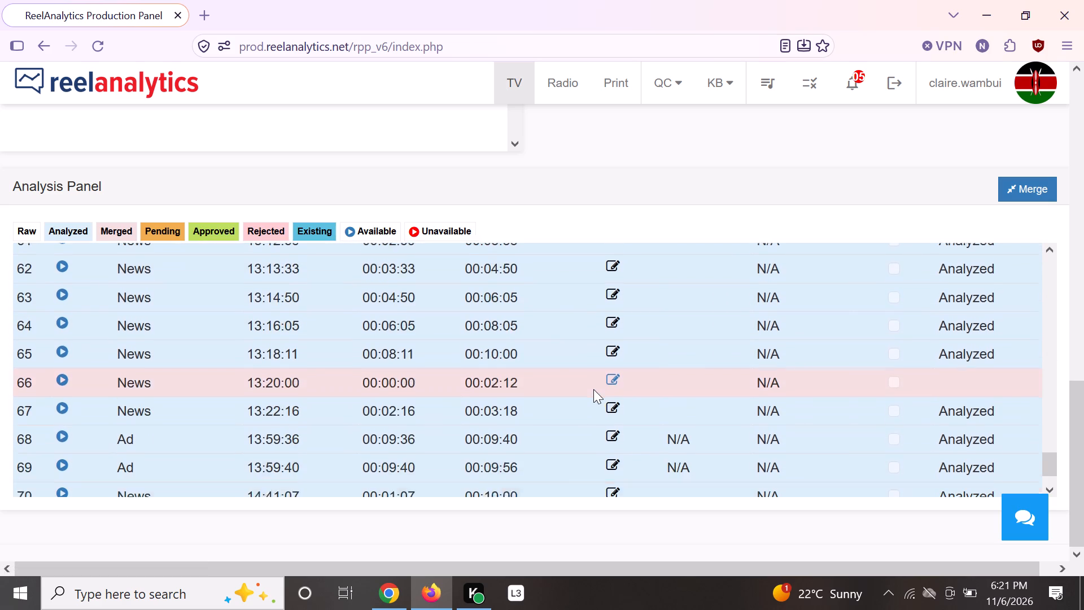
scroll(593, 389, "up", 2)
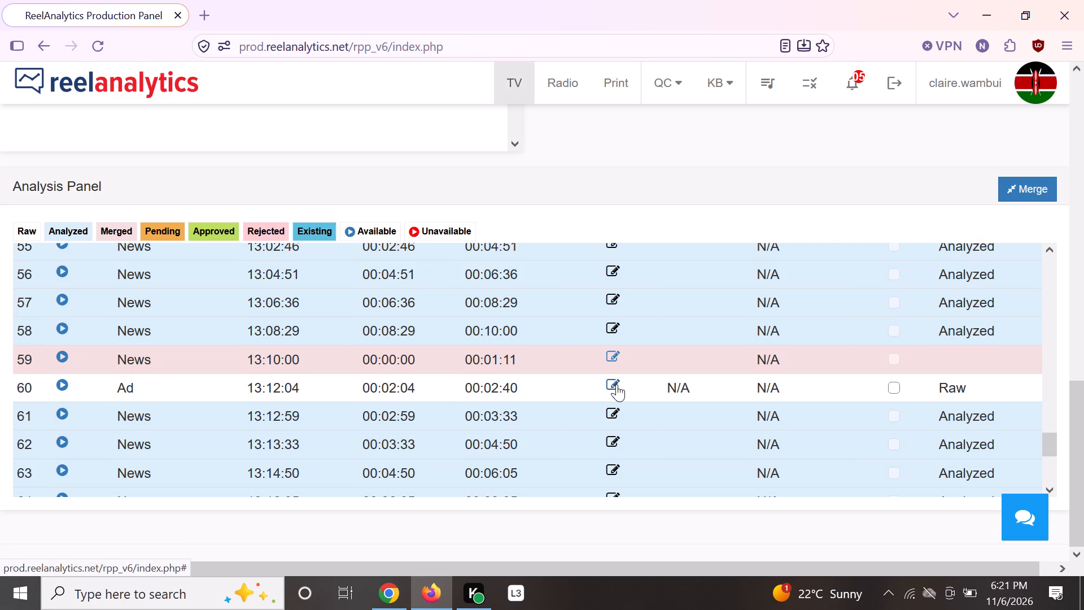
Open the raw ad clip at 13:12:04, play it to check its content, and close it without saving.
scroll(591, 343, "up", 1)
left_click(615, 461)
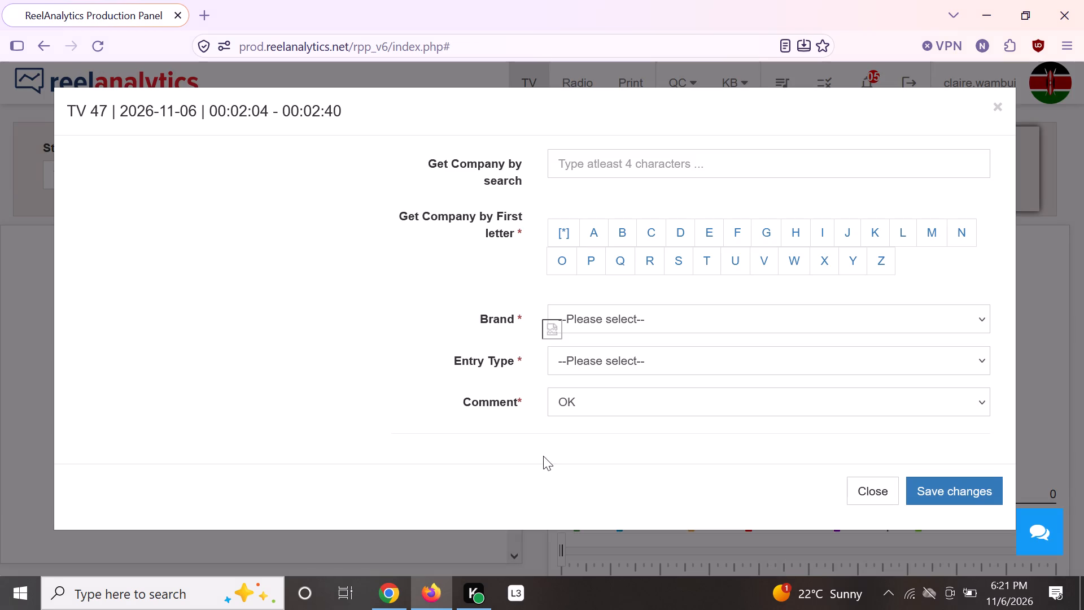
left_click(242, 273)
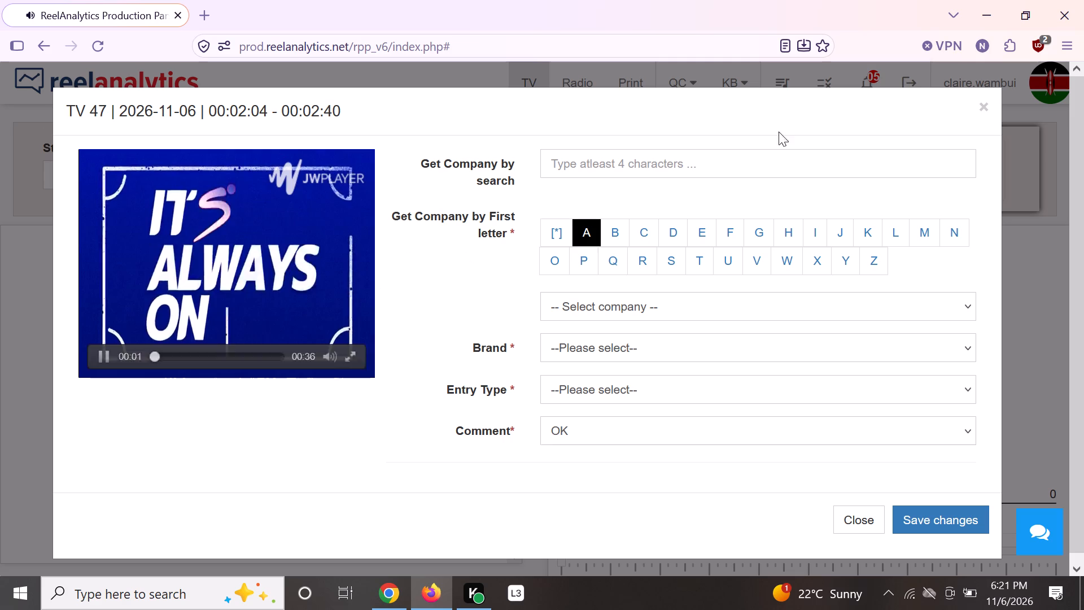
left_click(985, 108)
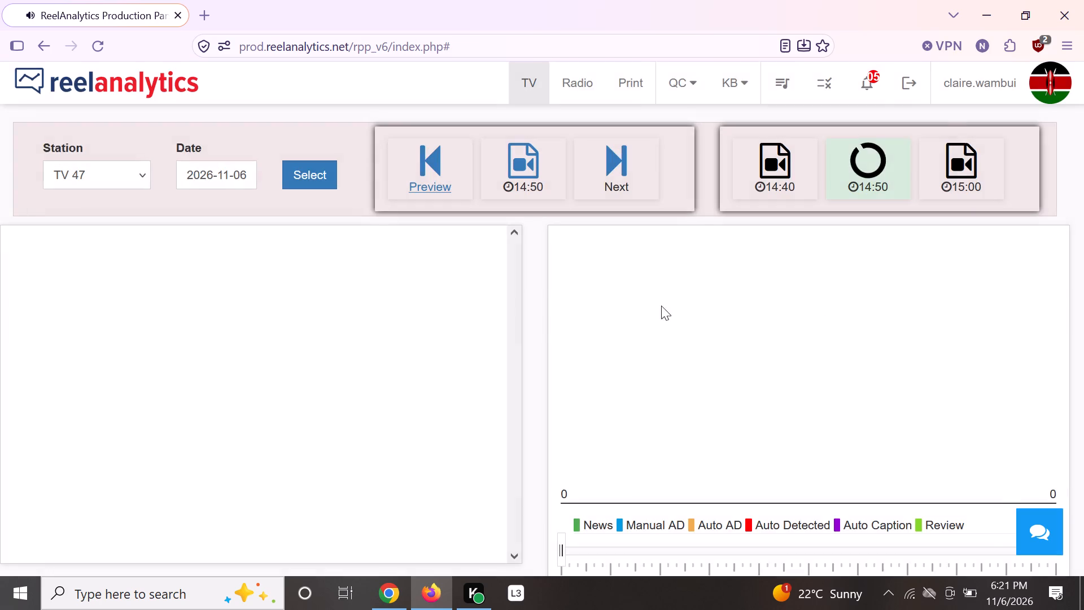
Open the unprocessed News clip with clip time 06:03:16 for analysis.
scroll(527, 302, "down", 3)
scroll(527, 304, "up", 1)
scroll(527, 304, "down", 2)
scroll(569, 324, "up", 1)
scroll(570, 327, "down", 5)
scroll(576, 437, "up", 4)
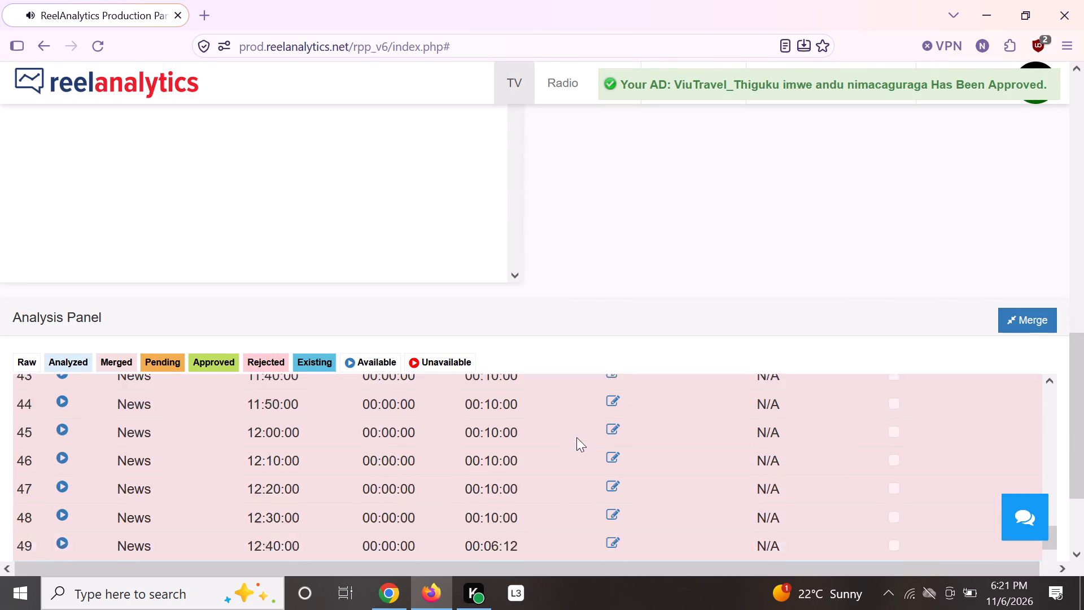
scroll(576, 437, "up", 6)
scroll(613, 451, "down", 1)
scroll(613, 451, "up", 20)
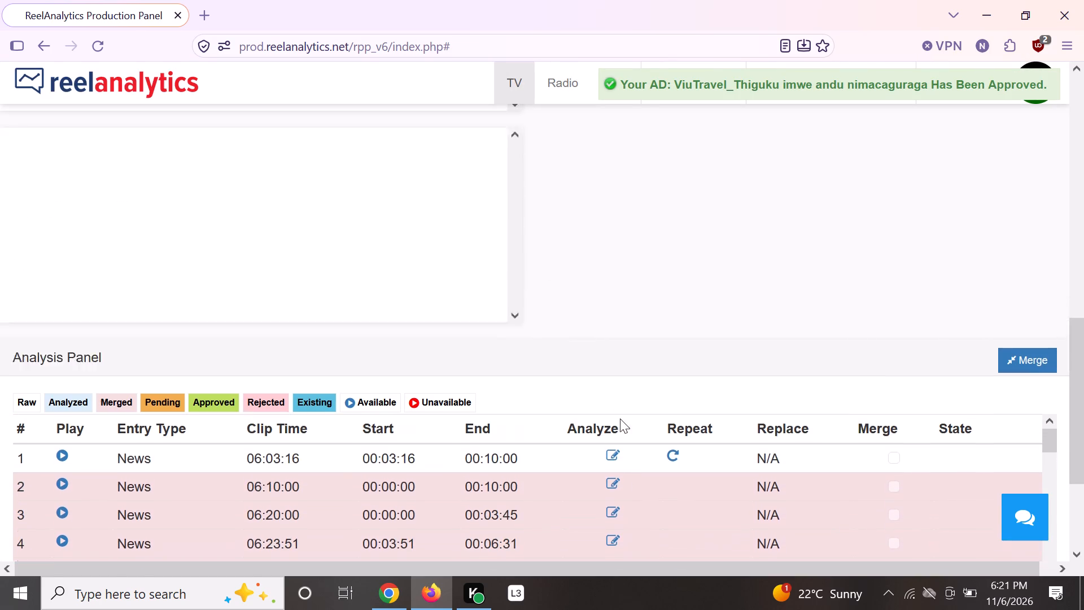
scroll(1083, 411, "down", 5)
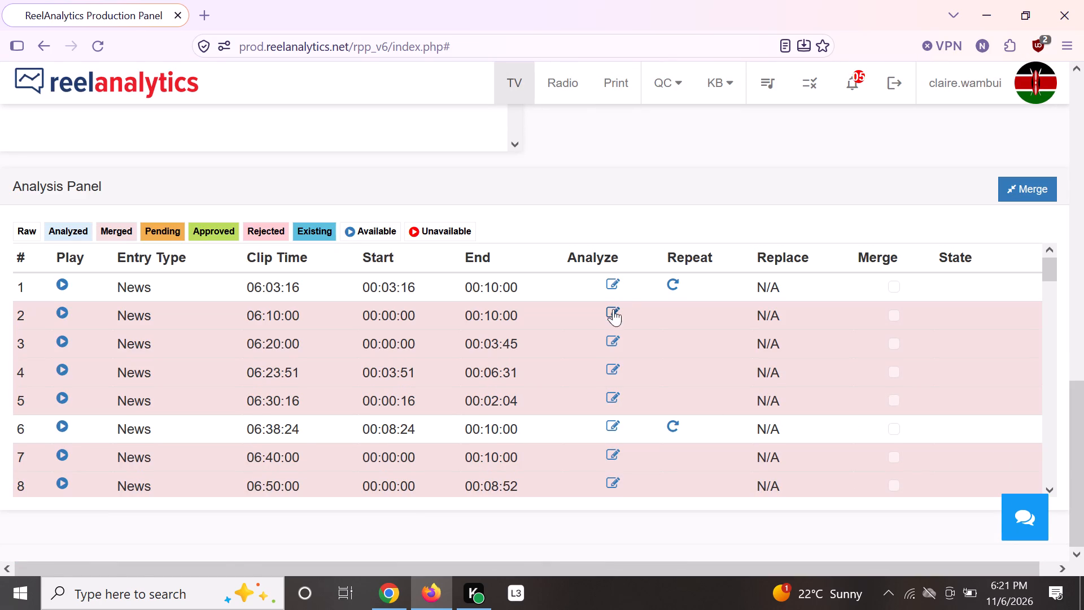
left_click(617, 284)
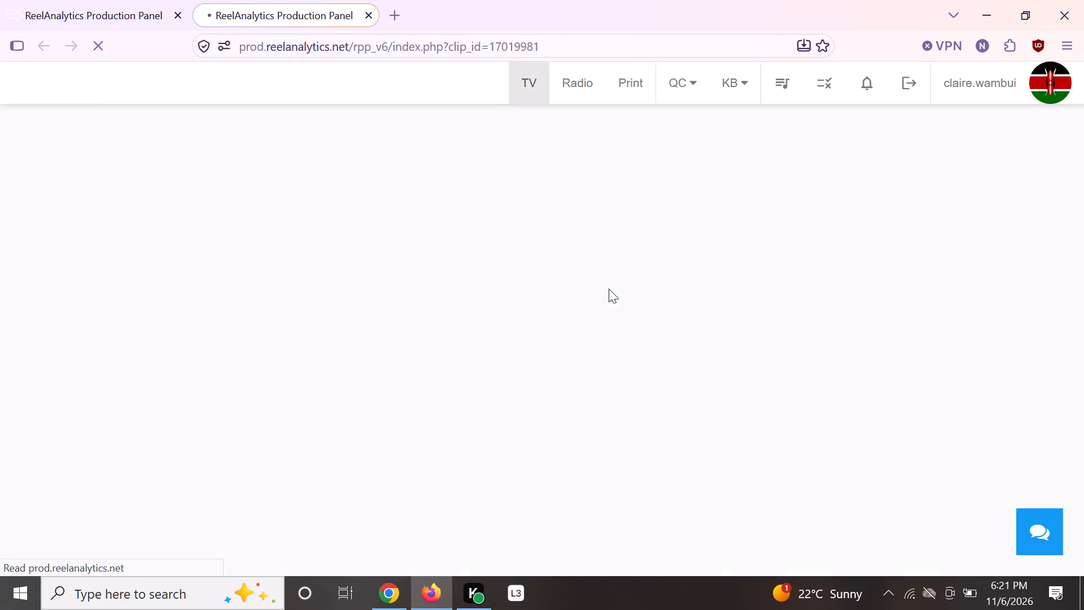
Set the clip's program name to NewsPaper Review.
left_click(632, 166)
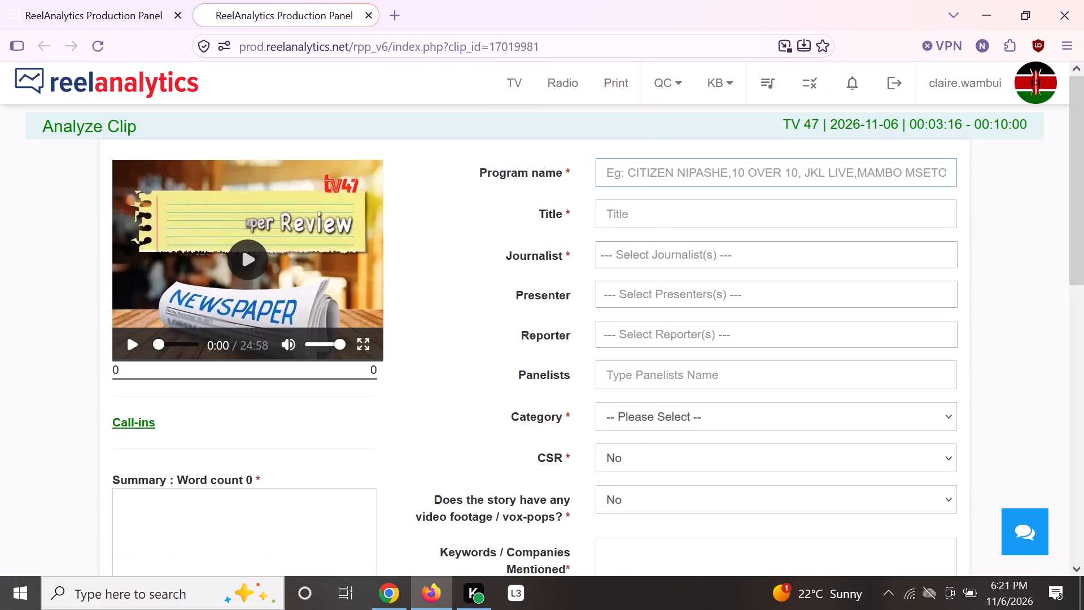
key("n")
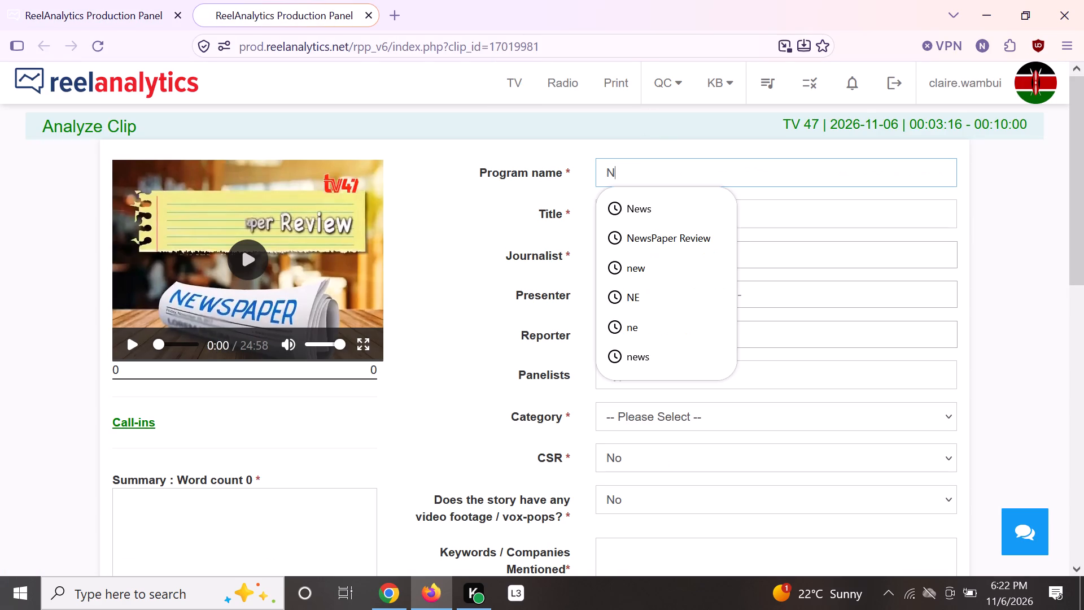
left_click(693, 233)
Play the newspaper review clip and look through the Journalist choices for its hosts.
left_click(659, 253)
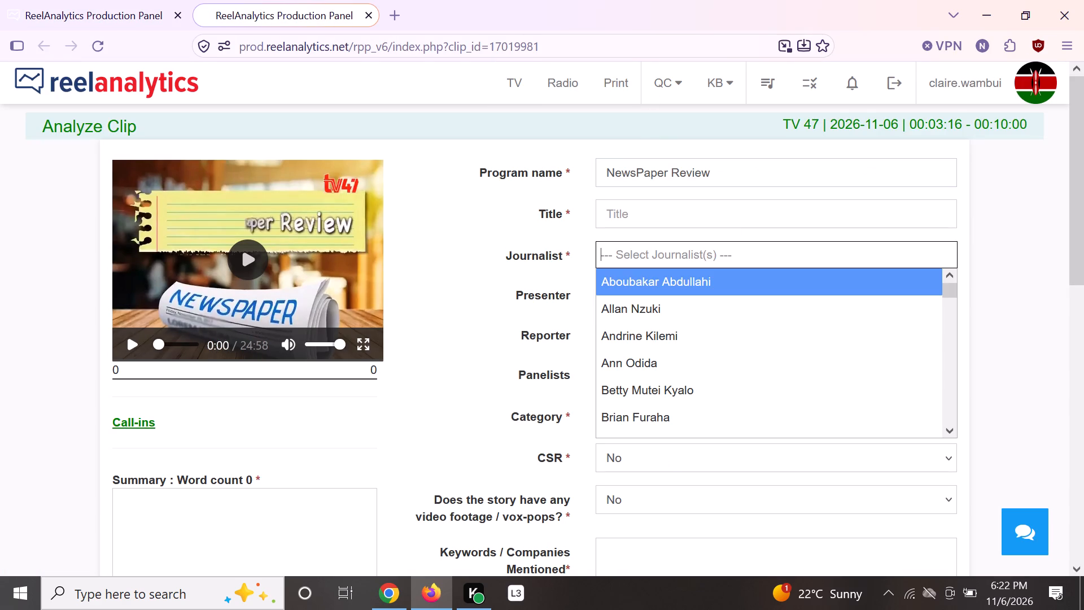
left_click(244, 261)
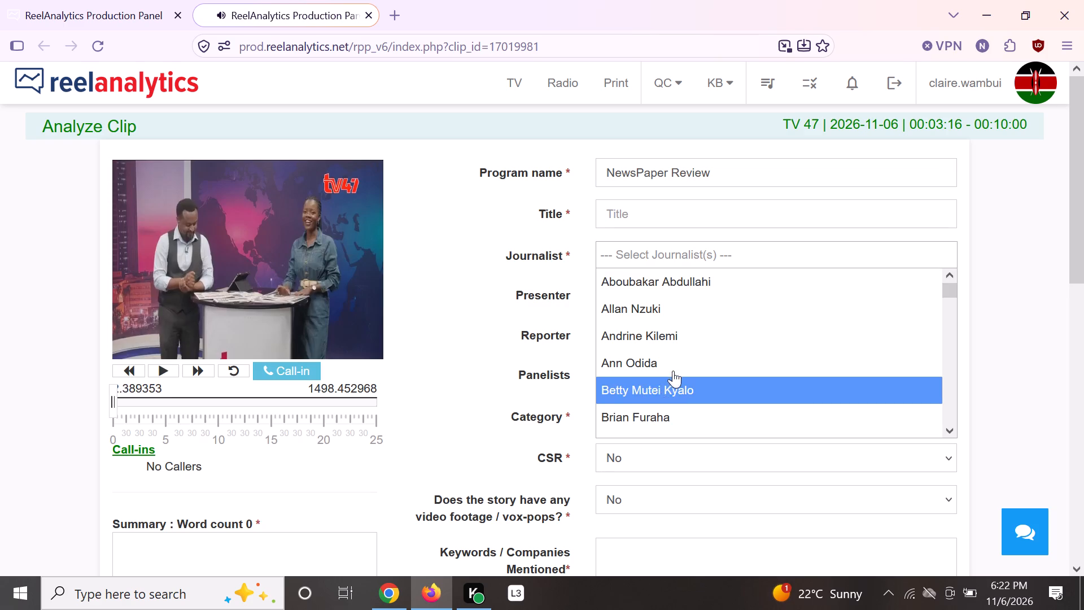
scroll(701, 326, "down", 1)
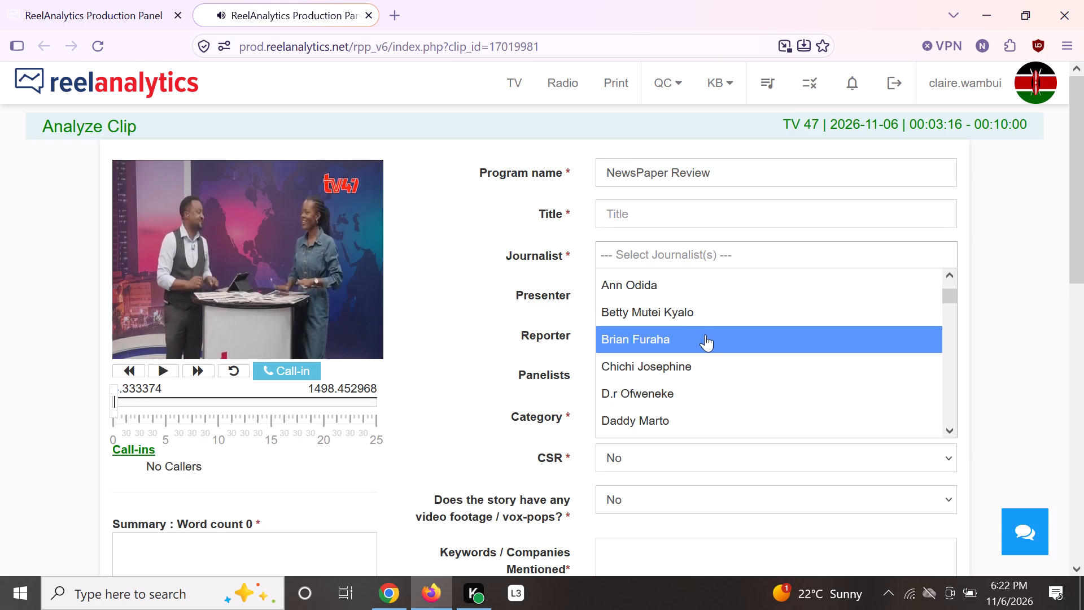
scroll(709, 346, "down", 3)
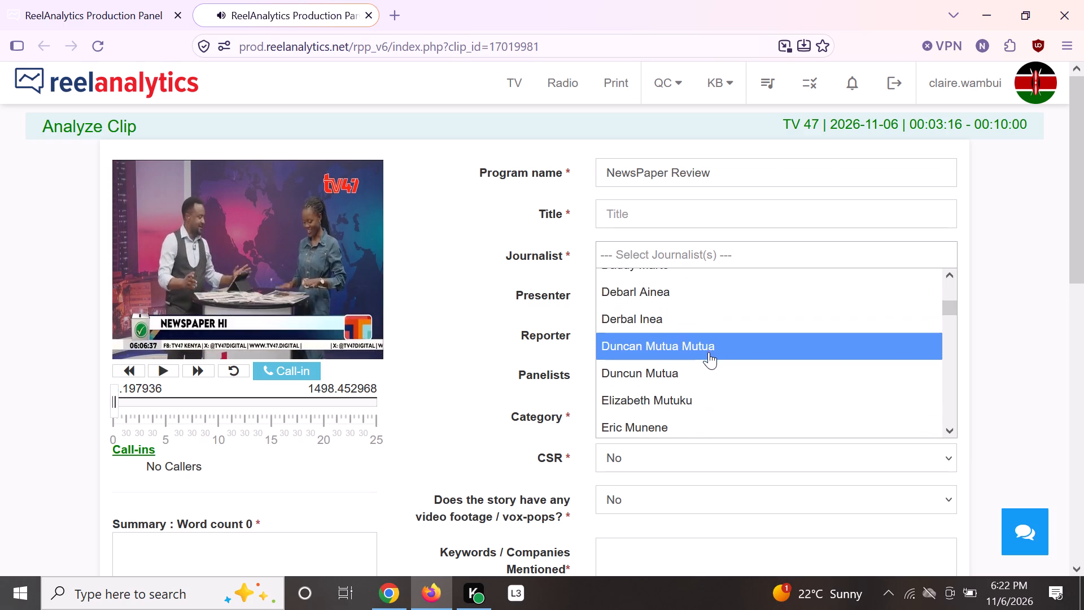
scroll(707, 358, "down", 1)
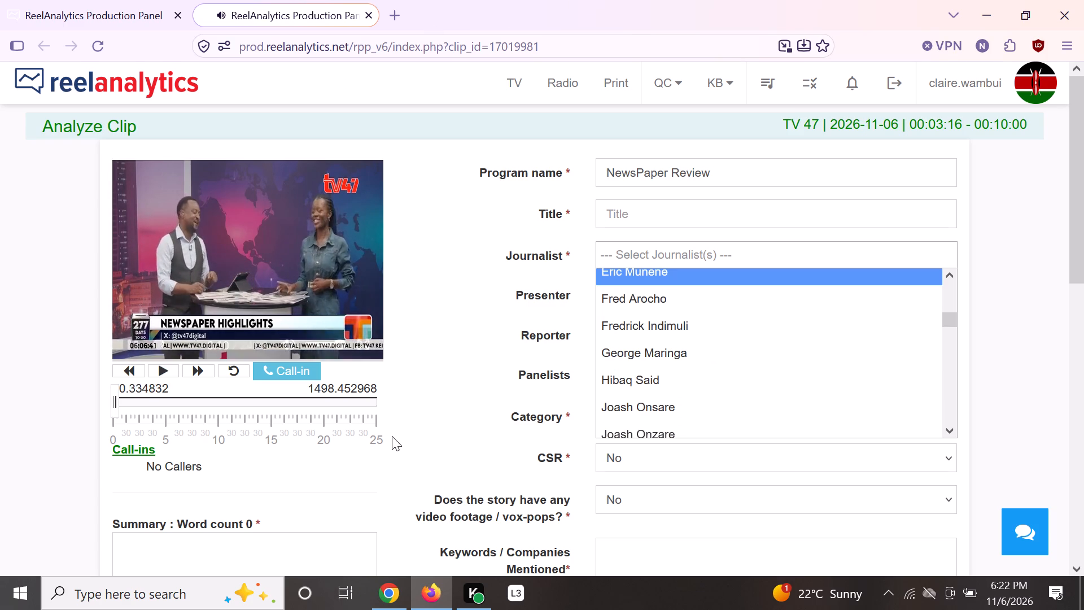
Switch to Chrome and begin a search in a new tab with the words "who brought".
left_click(396, 587)
left_click(796, 16)
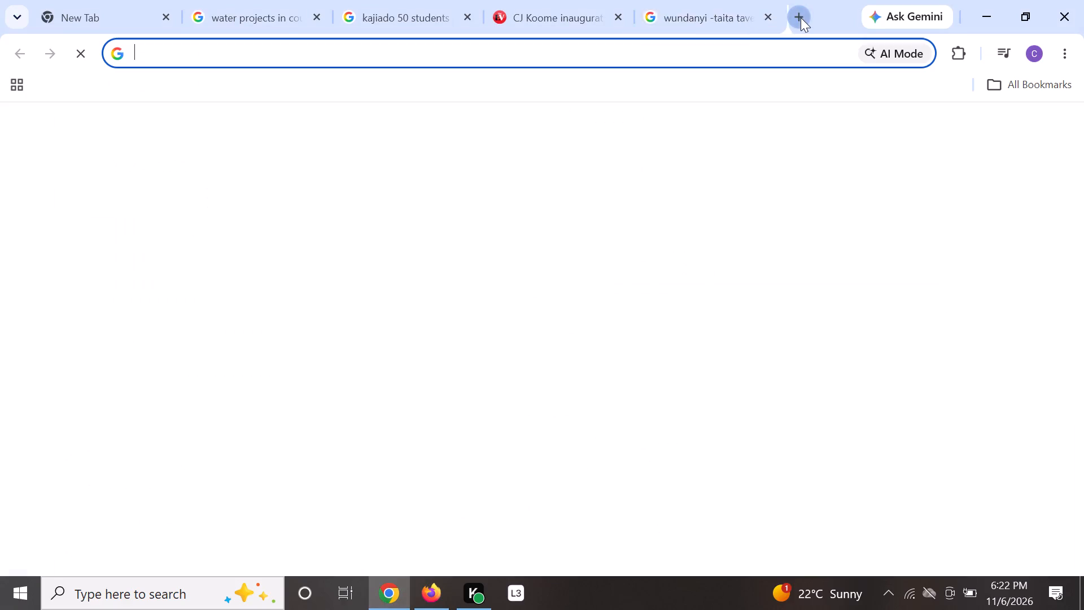
type("who b")
type("rough")
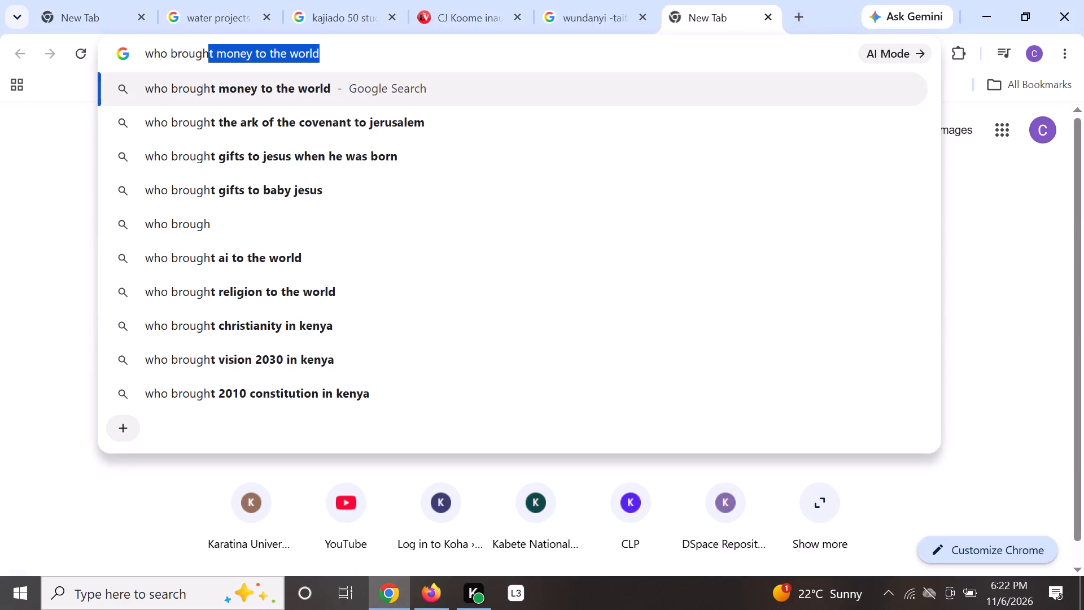
type("t")
key("space")
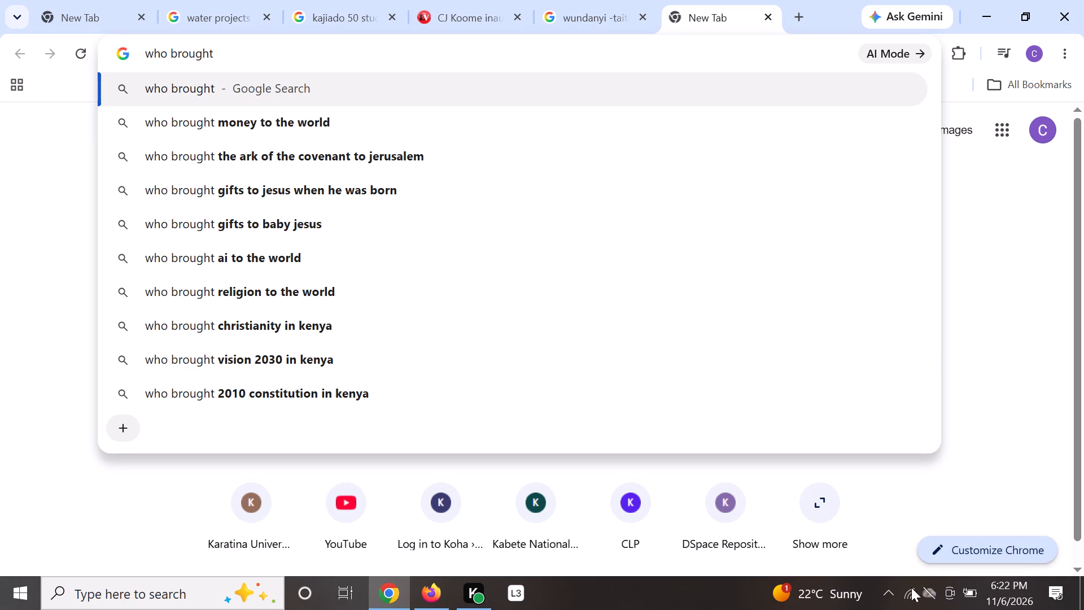
Lower the computer's speaker volume.
left_click(885, 599)
left_click(890, 531)
key("Left")
key("Left")
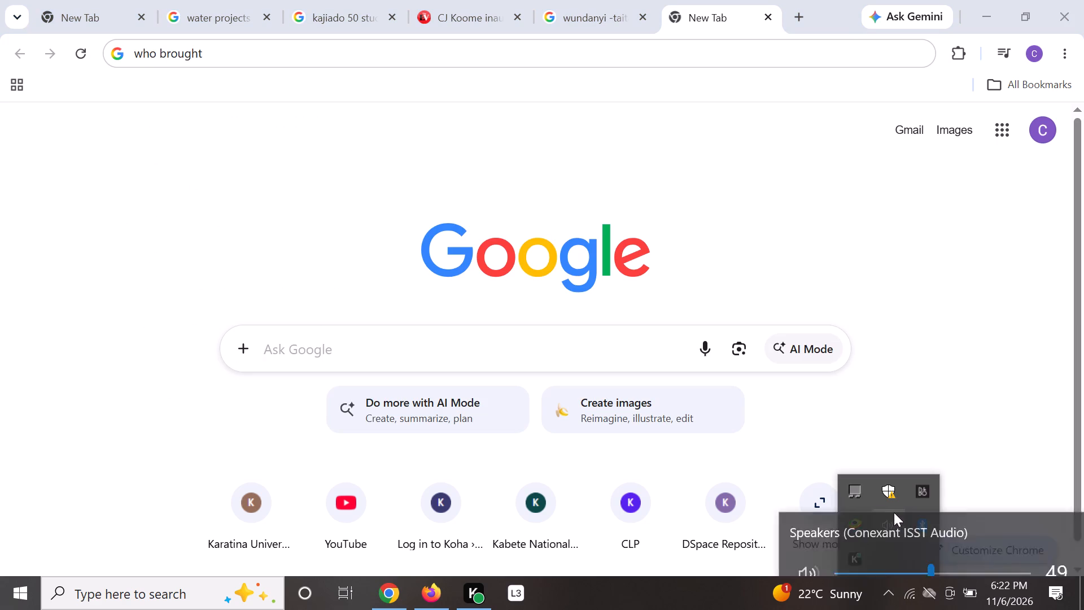
key("Left")
key("Left")
key("Left")
key("Left")
left_click(939, 414)
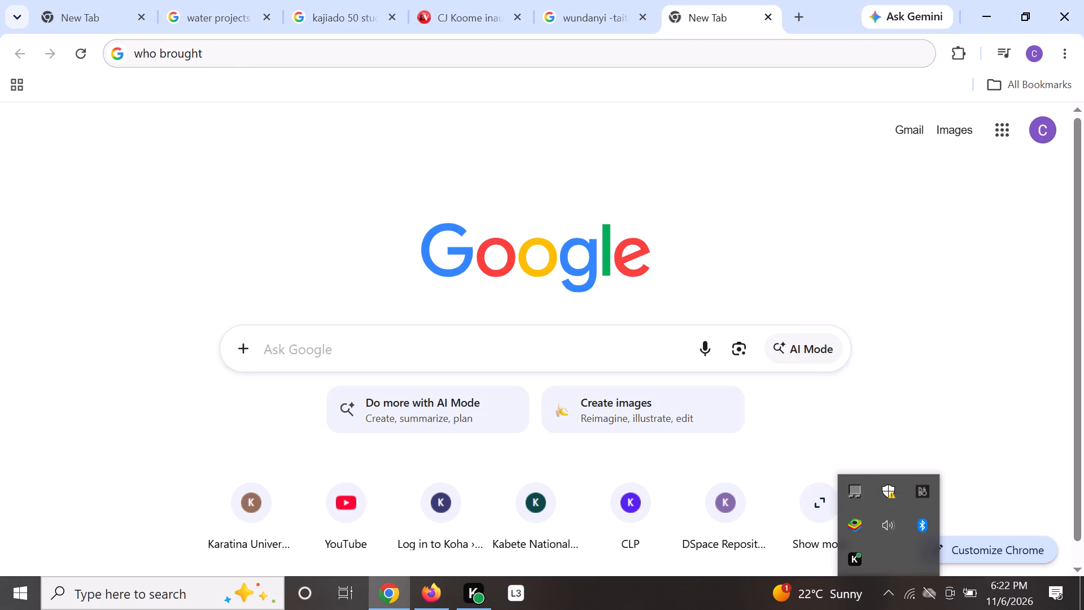
Complete the search as "who brought tv47 newspaper review", run it, and expand the AI overview to read about the hosts.
left_click(235, 47)
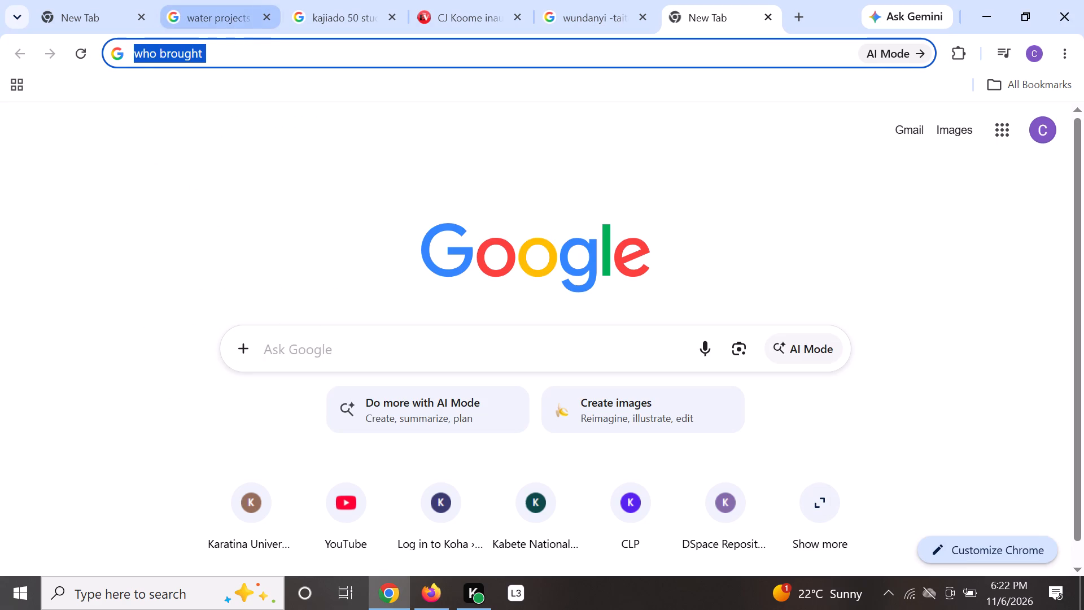
left_click(214, 50)
key("t")
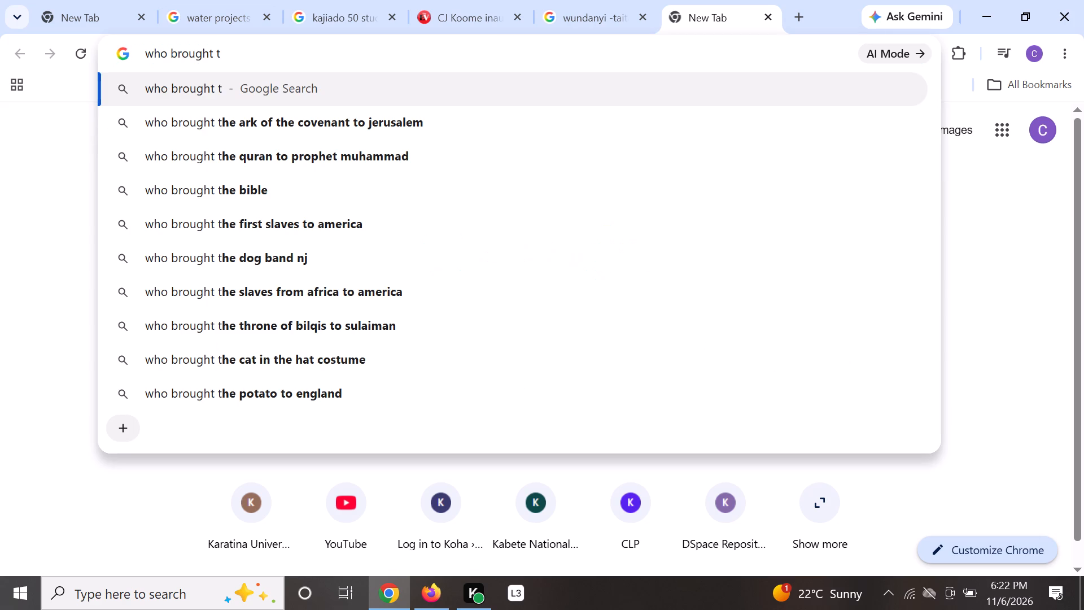
key("v")
type("47 newspaper review")
key("Return")
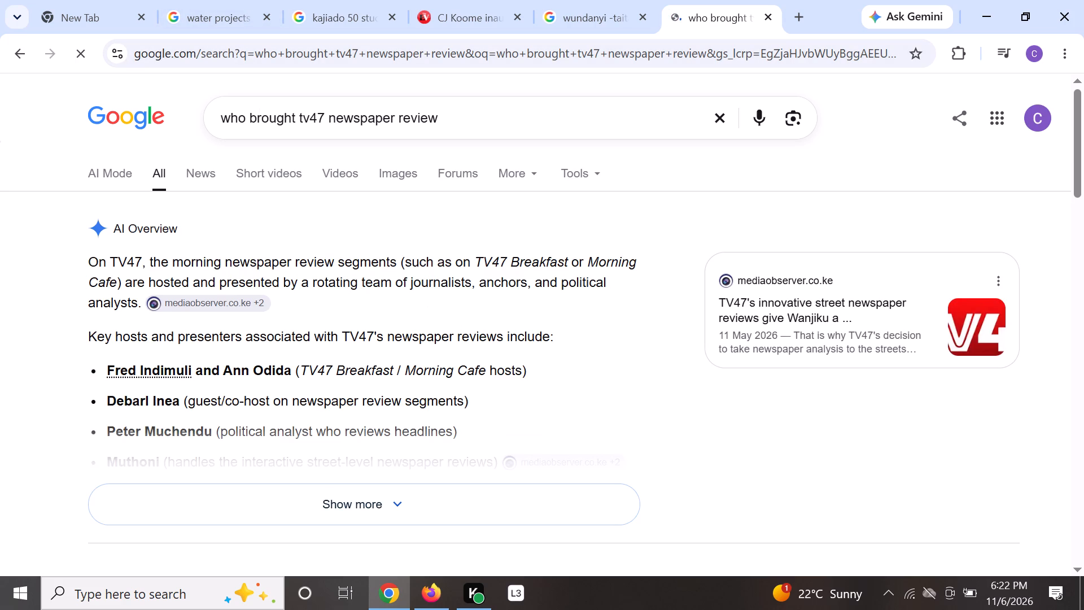
scroll(436, 325, "down", 1)
left_click(395, 424)
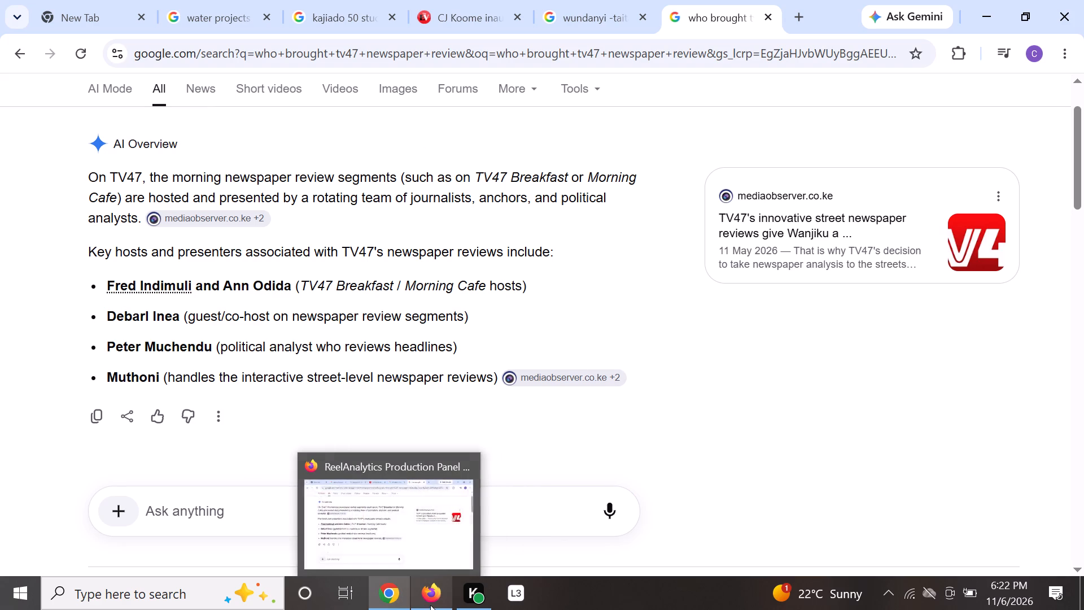
Back in Firefox, select Ann Odida and Fredrick Indimuli as the clip's journalists, rechecking the Chrome search results for the names.
left_click(434, 590)
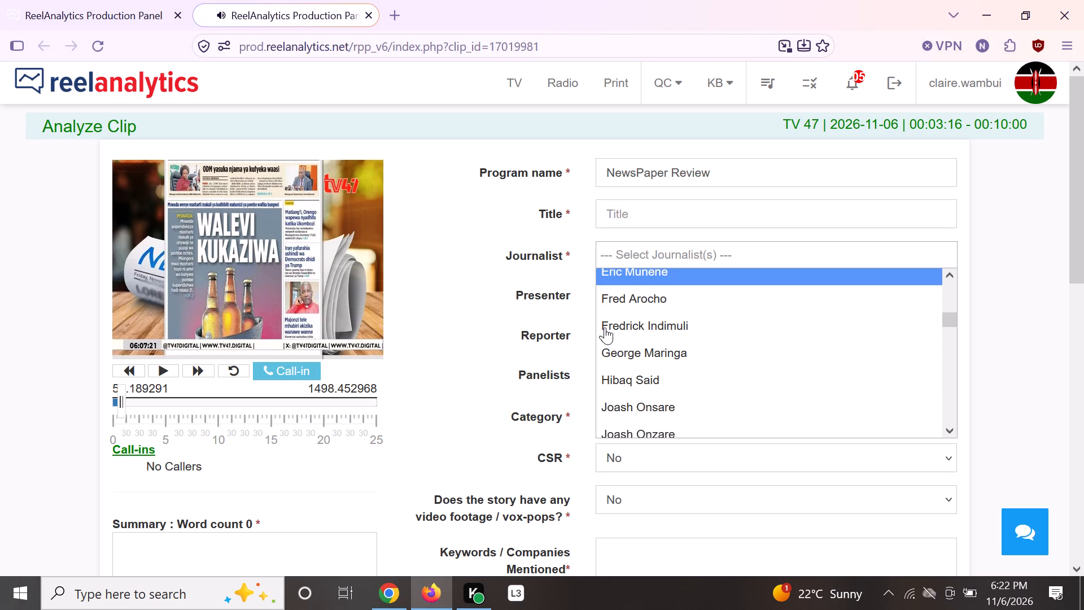
type("ann")
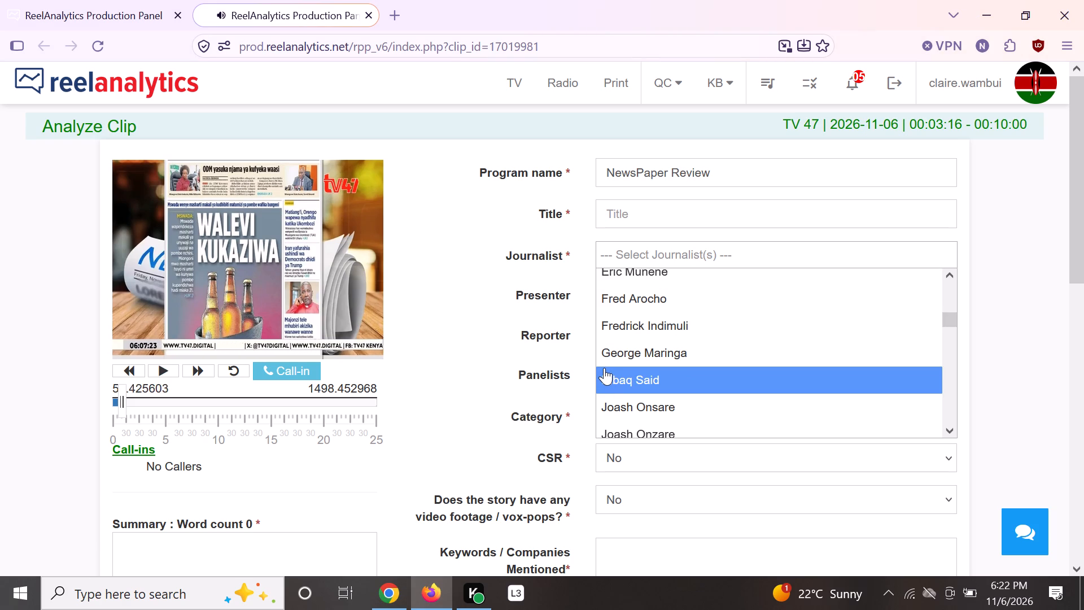
scroll(678, 403, "up", 7)
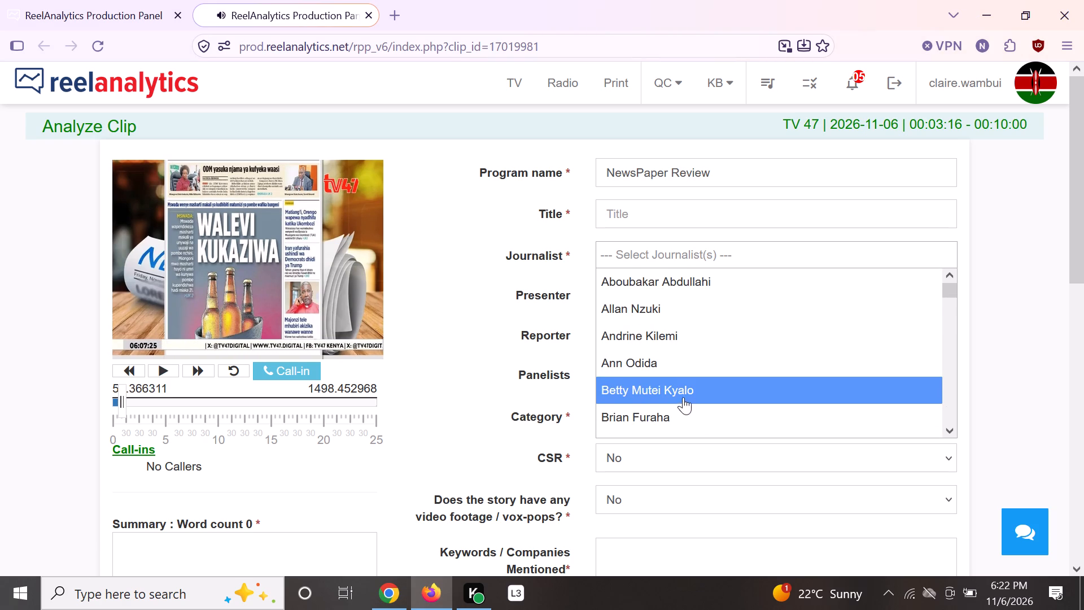
scroll(683, 397, "up", 4)
left_click(702, 371)
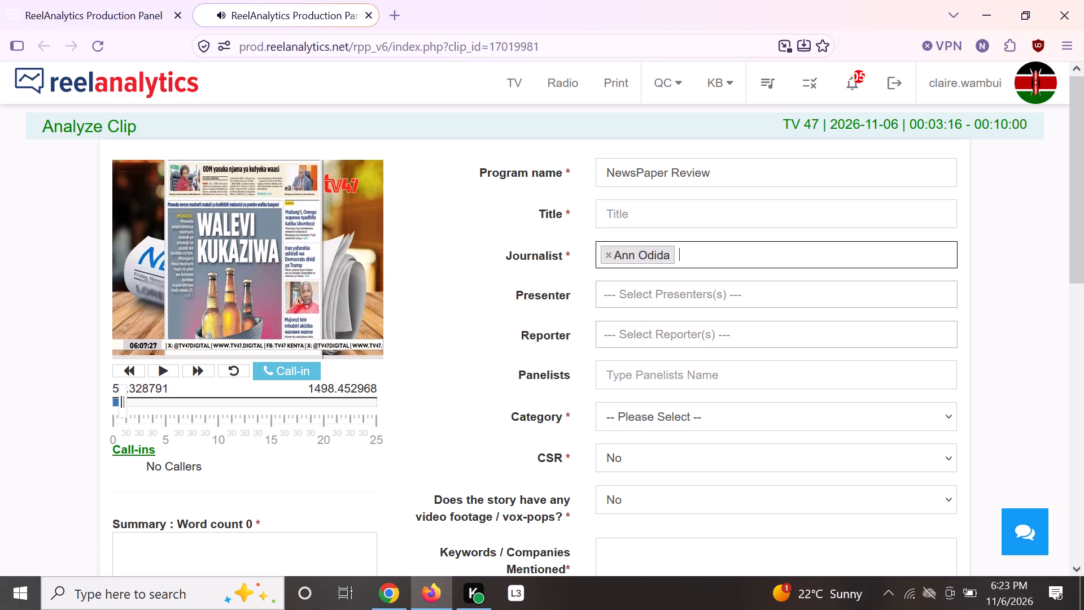
left_click(389, 602)
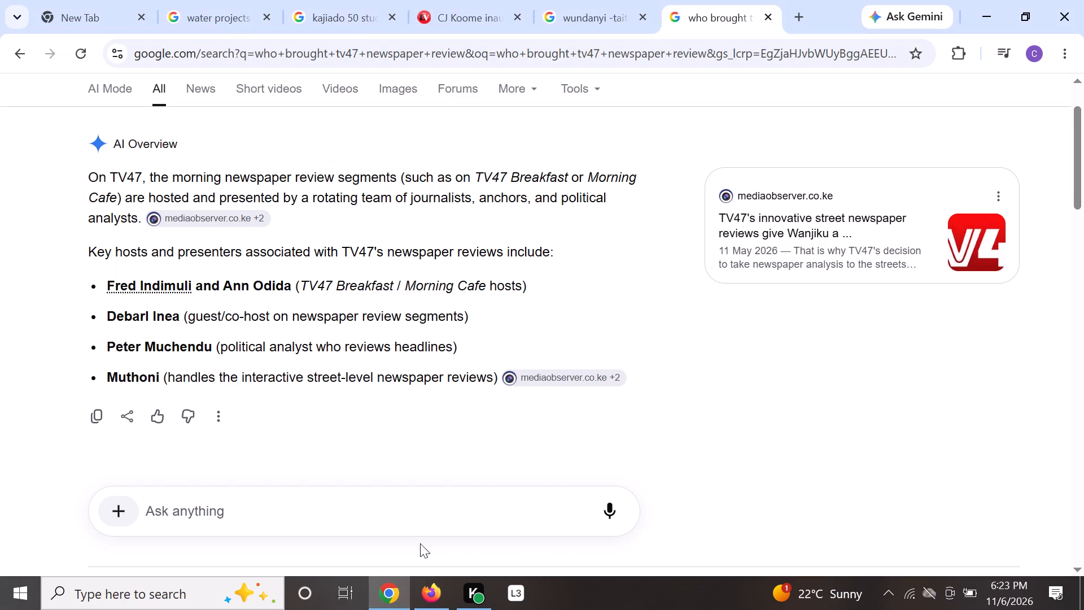
left_click(428, 596)
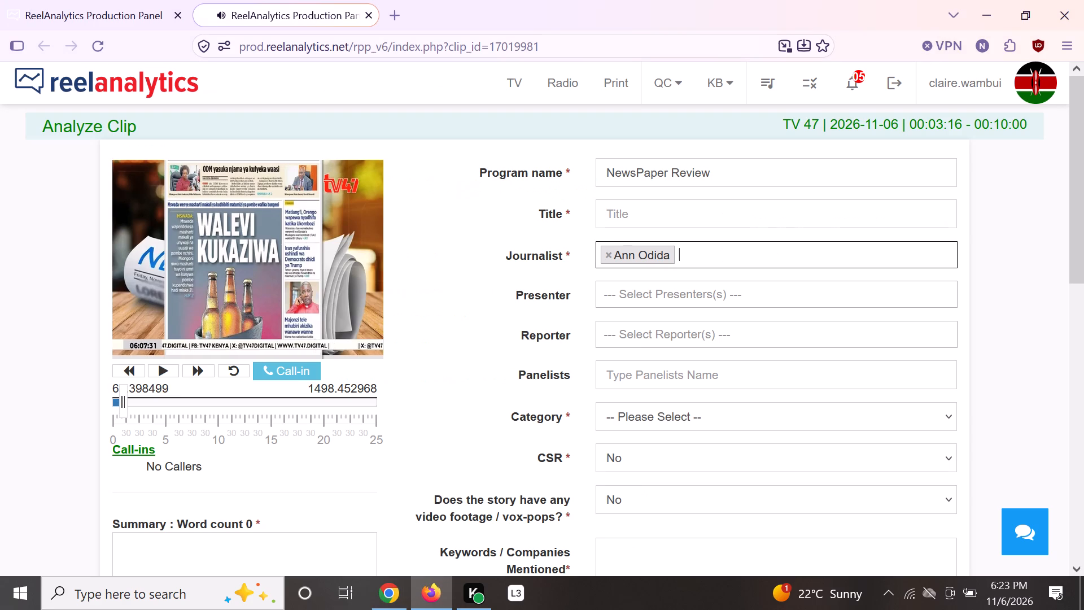
left_click(690, 264)
type("fr")
left_click(687, 308)
Set the clip's category to News.
left_click(668, 422)
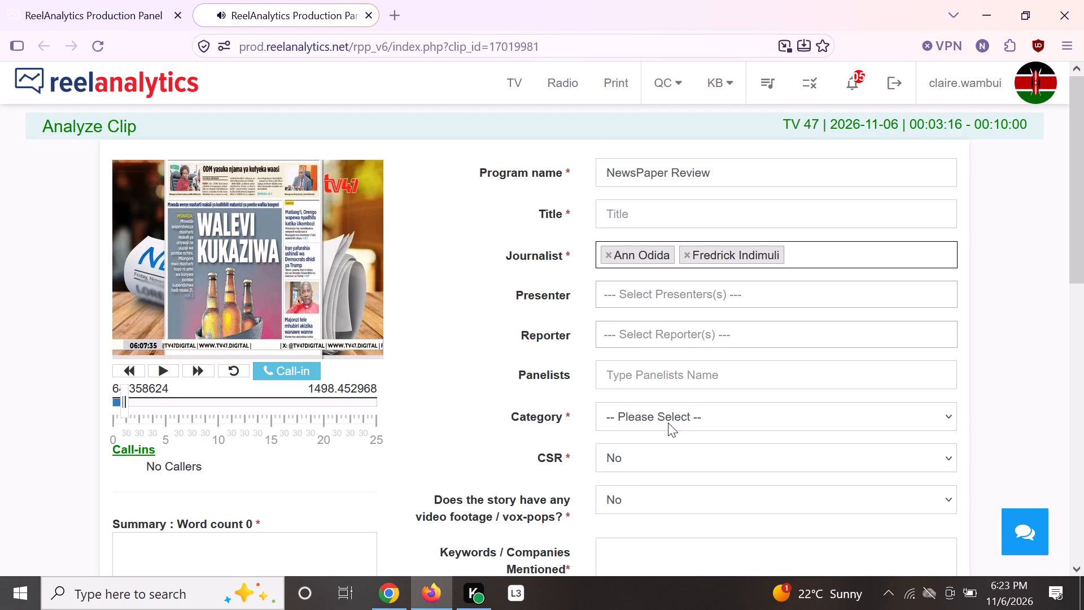
left_click(663, 276)
Enter "Today's Newspaper Review:" under Segment 1 of the summary.
scroll(507, 509, "down", 2)
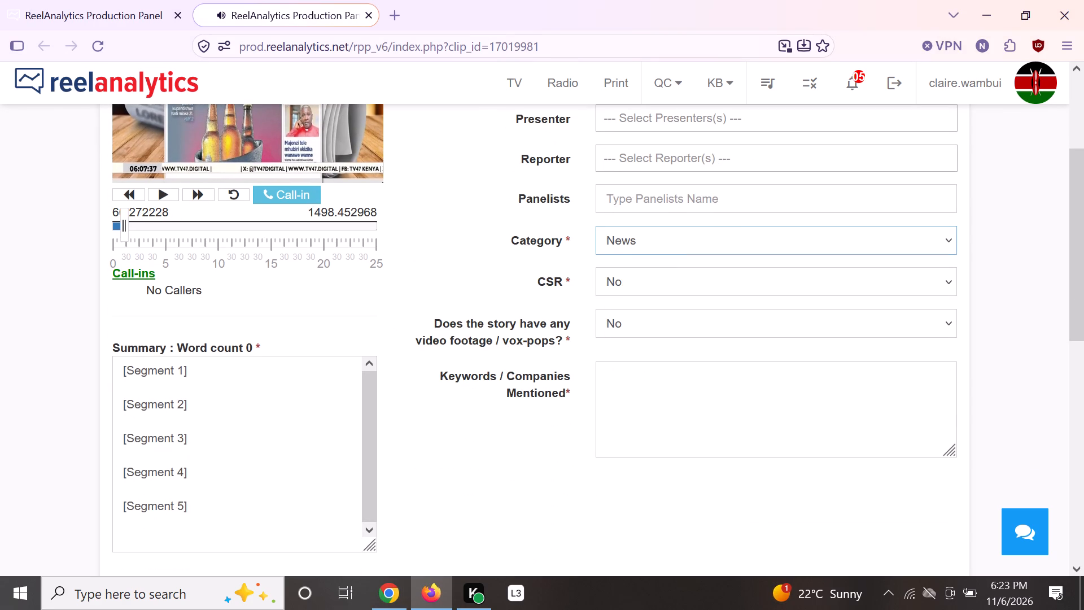
scroll(151, 378, "down", 1)
scroll(151, 378, "up", 2)
left_click(131, 388)
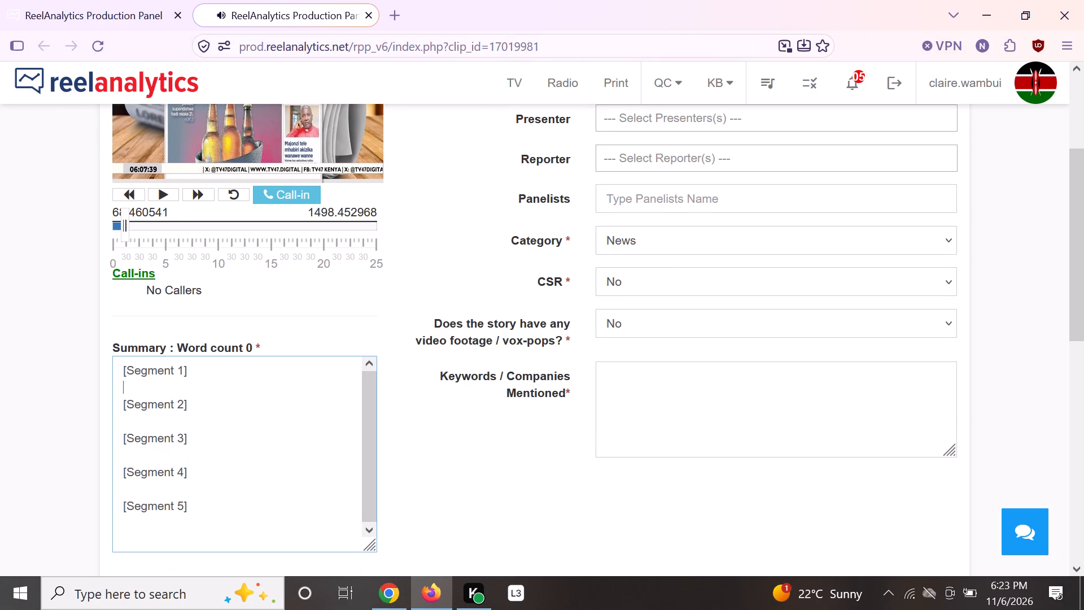
type("odaya")
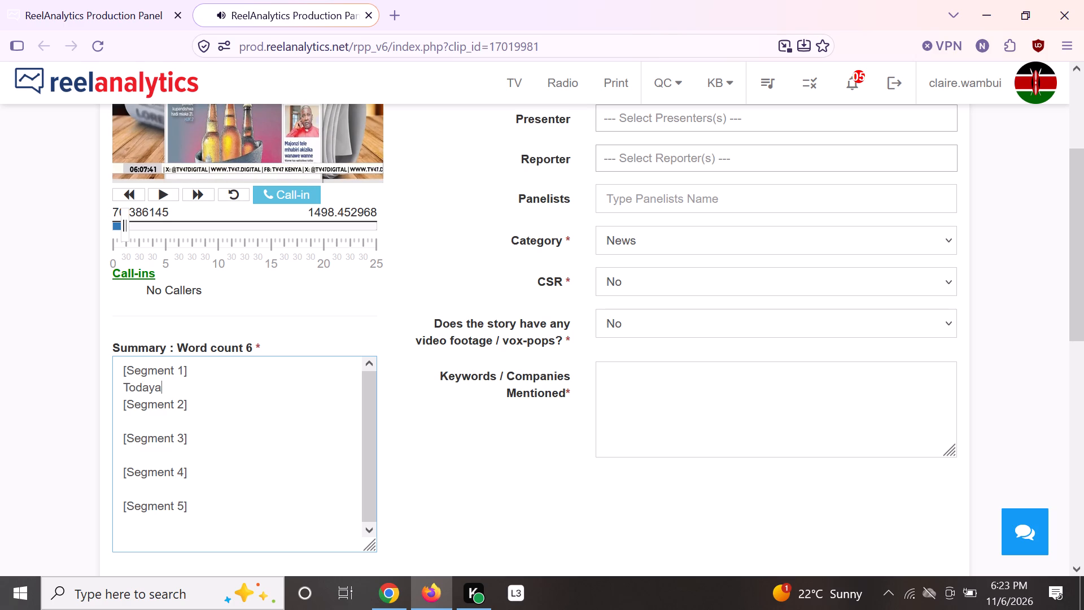
key("BackSpace")
type("'s")
key("space")
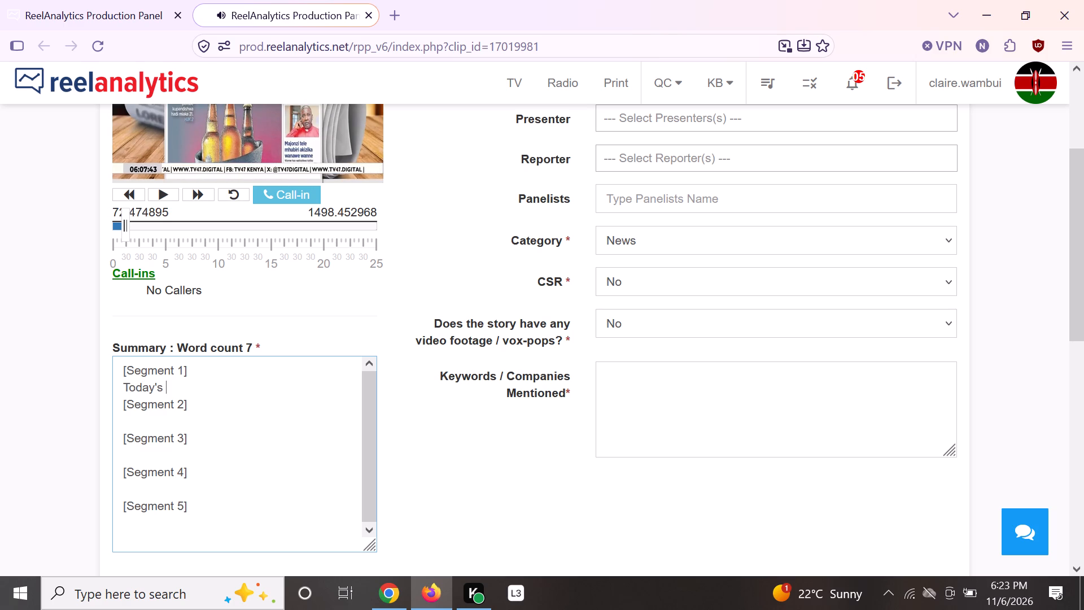
type("ewspaper")
key("space")
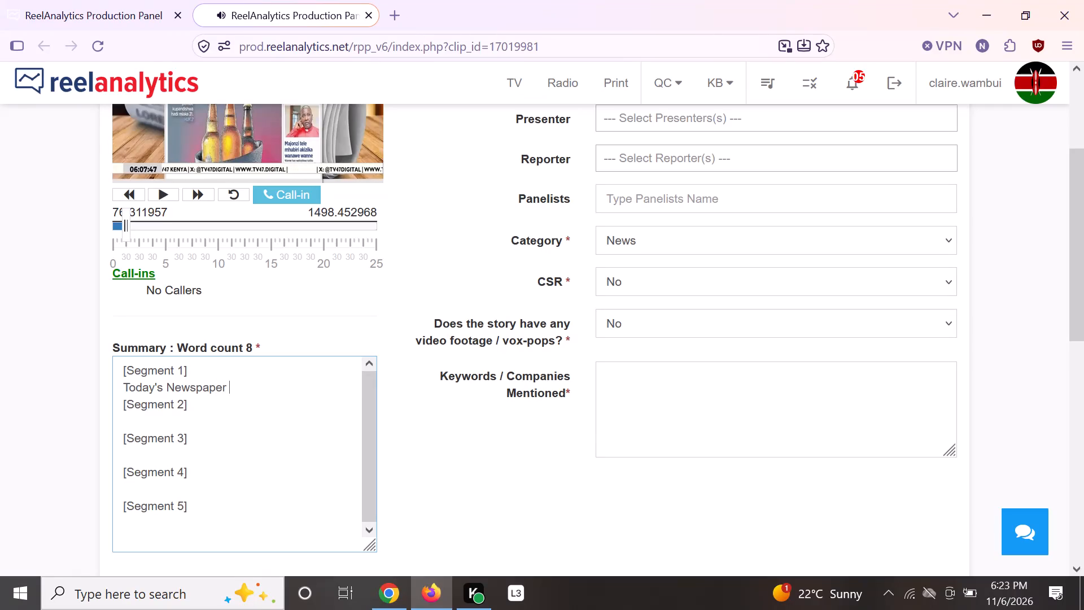
type("eview")
key("shift+colon")
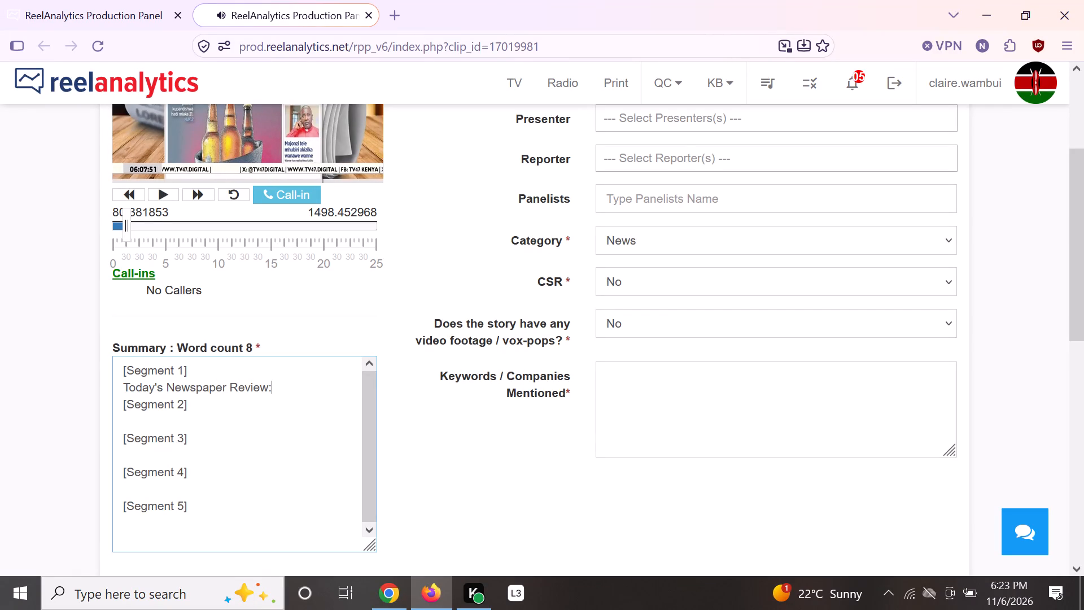
Enter the newspaper heading "Taifa Leo:" under Segment 2 of the summary.
left_click(138, 419)
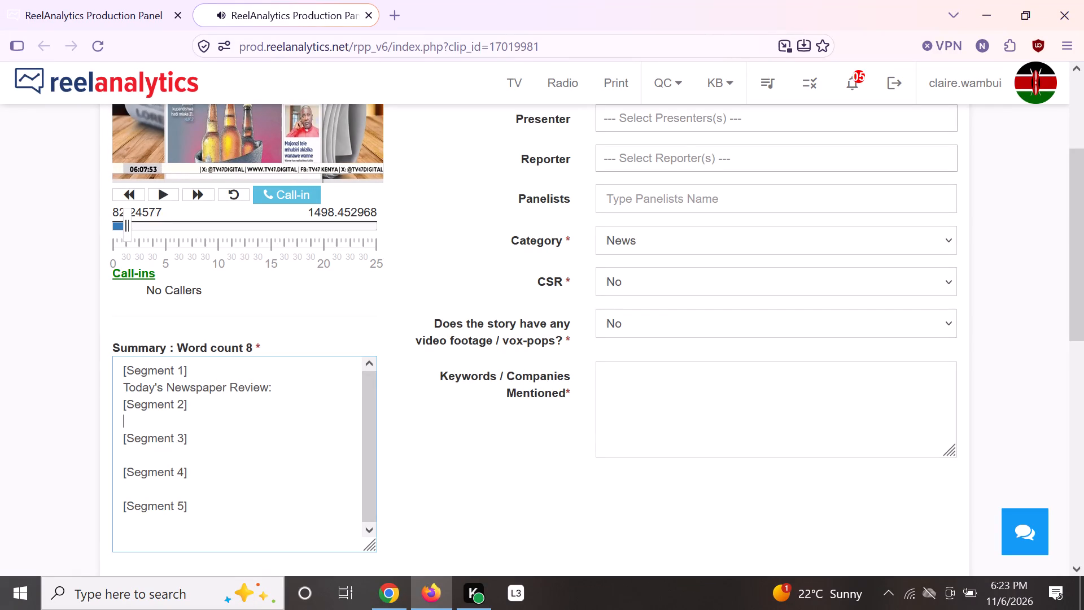
type("aifa")
key("space")
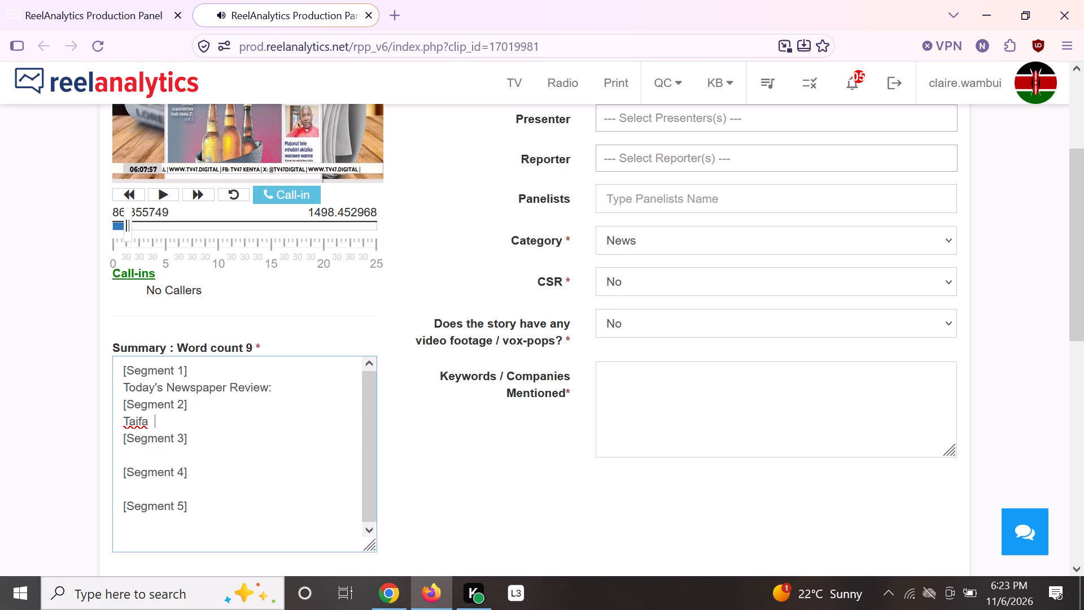
key("BackSpace")
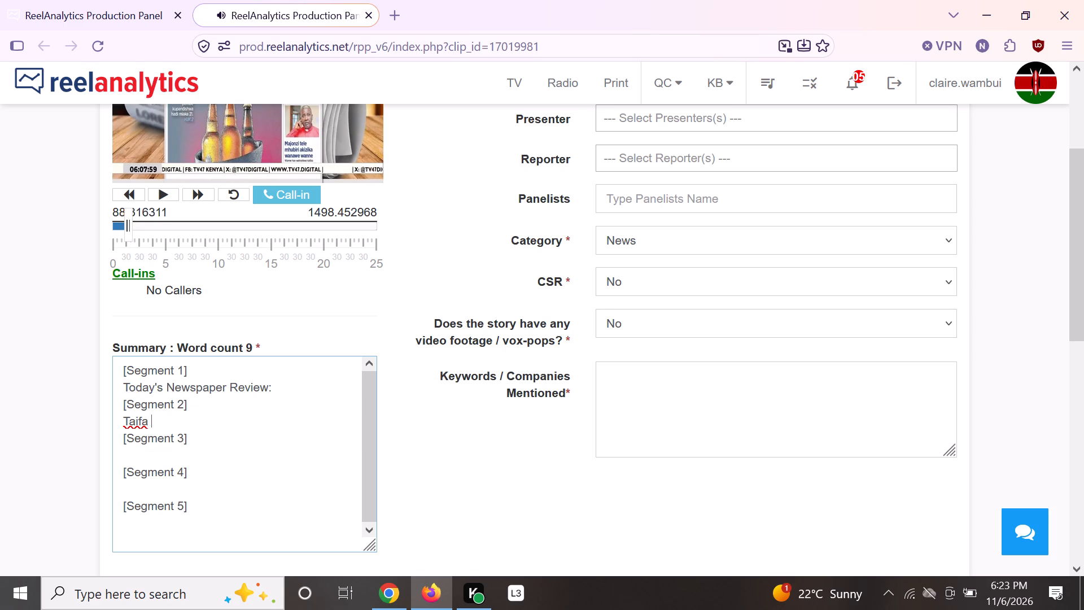
type("eo")
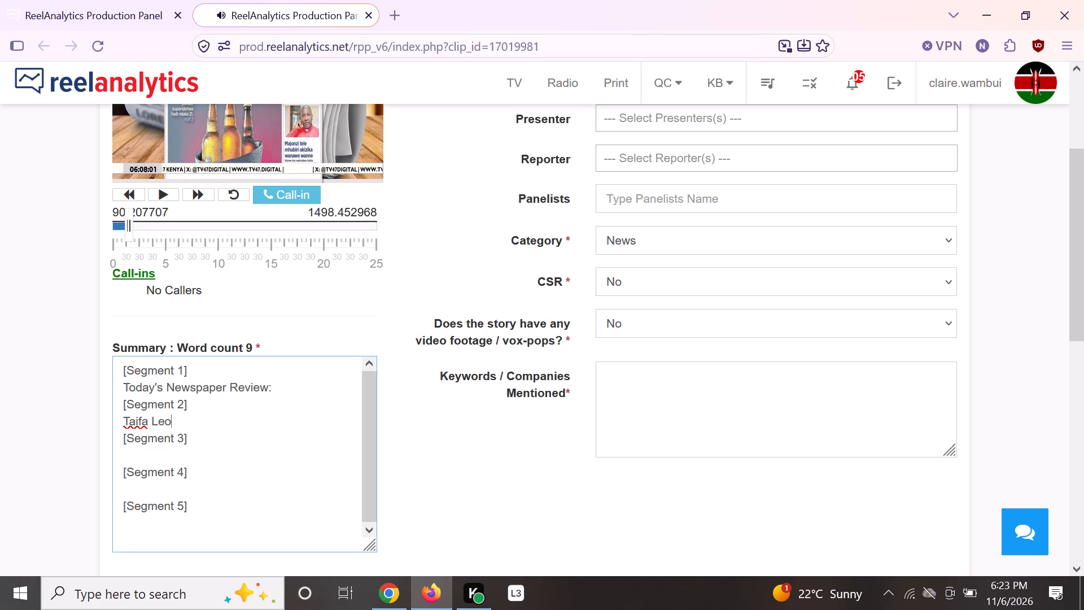
key("shift+colon")
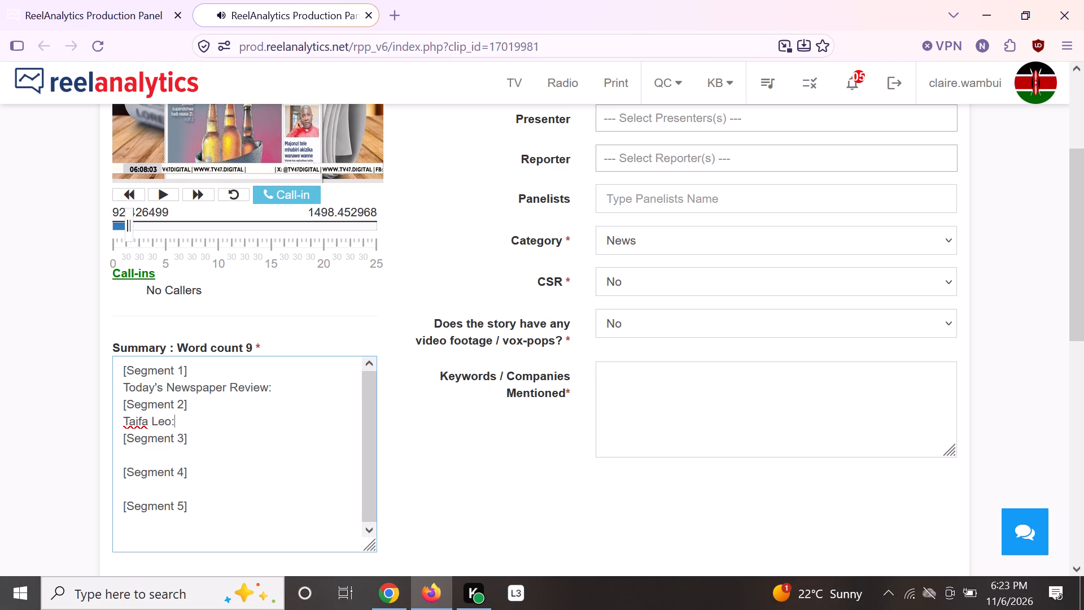
Enter the newspaper heading "The People Daily:" under Segment 3 of the summary.
scroll(94, 465, "up", 1)
scroll(94, 465, "down", 1)
scroll(94, 465, "up", 1)
scroll(178, 478, "up", 4)
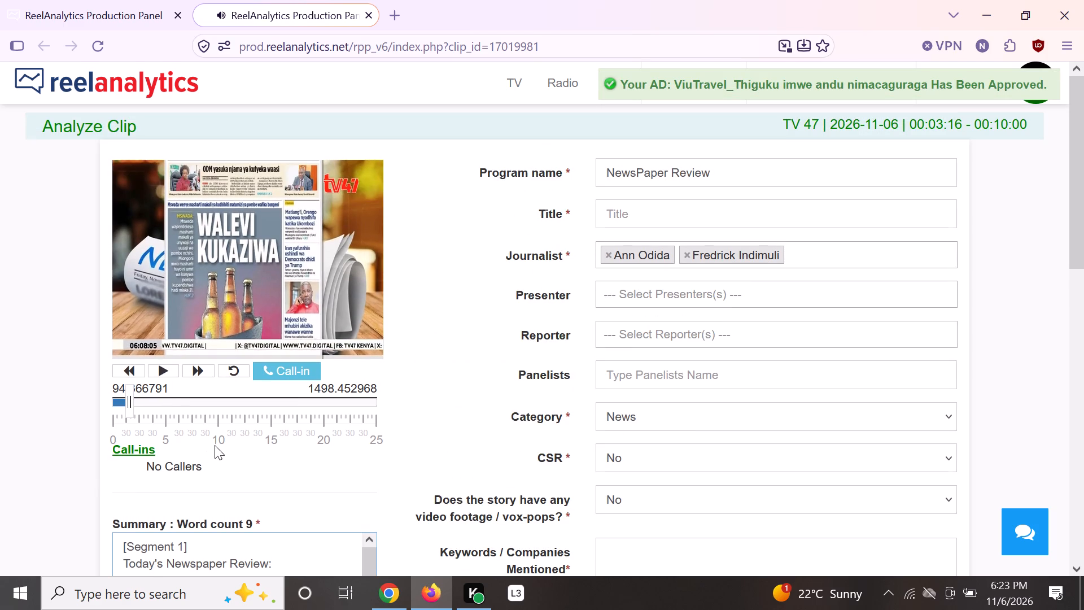
scroll(432, 439, "down", 3)
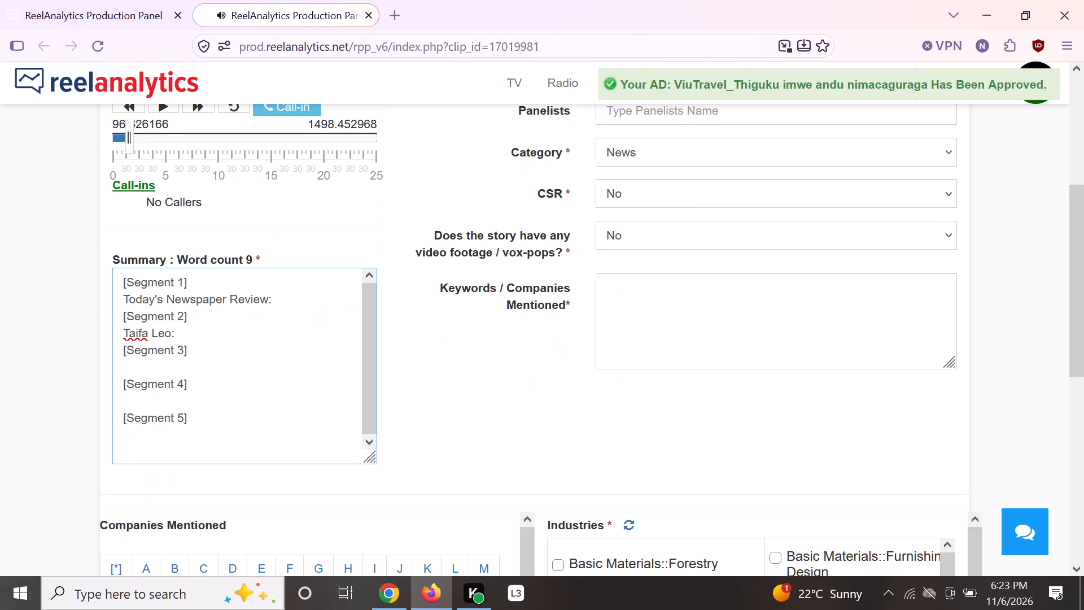
left_click(133, 367)
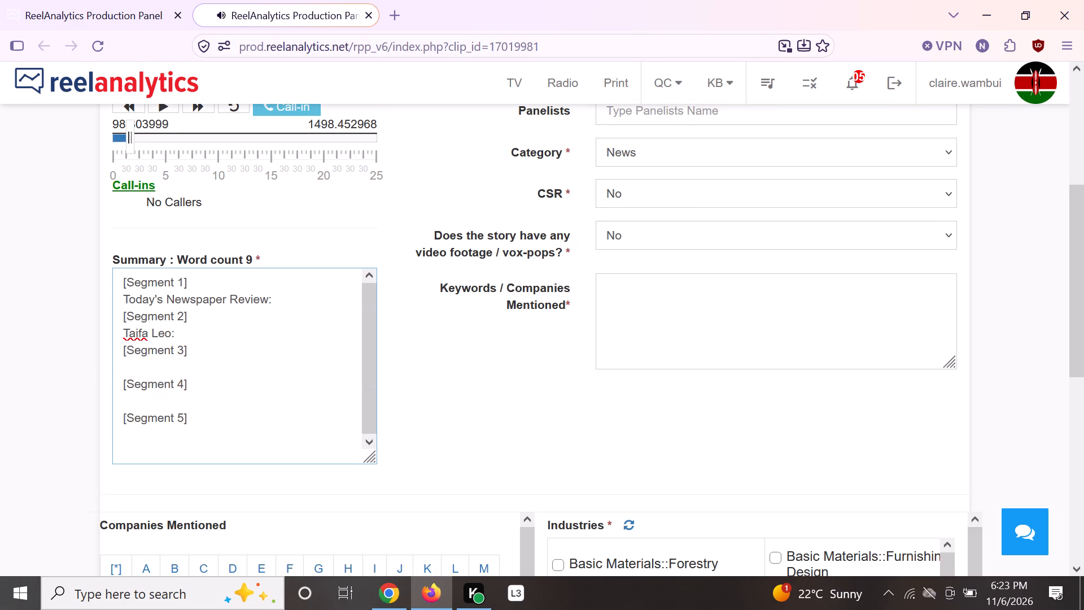
key("t")
key("BackSpace")
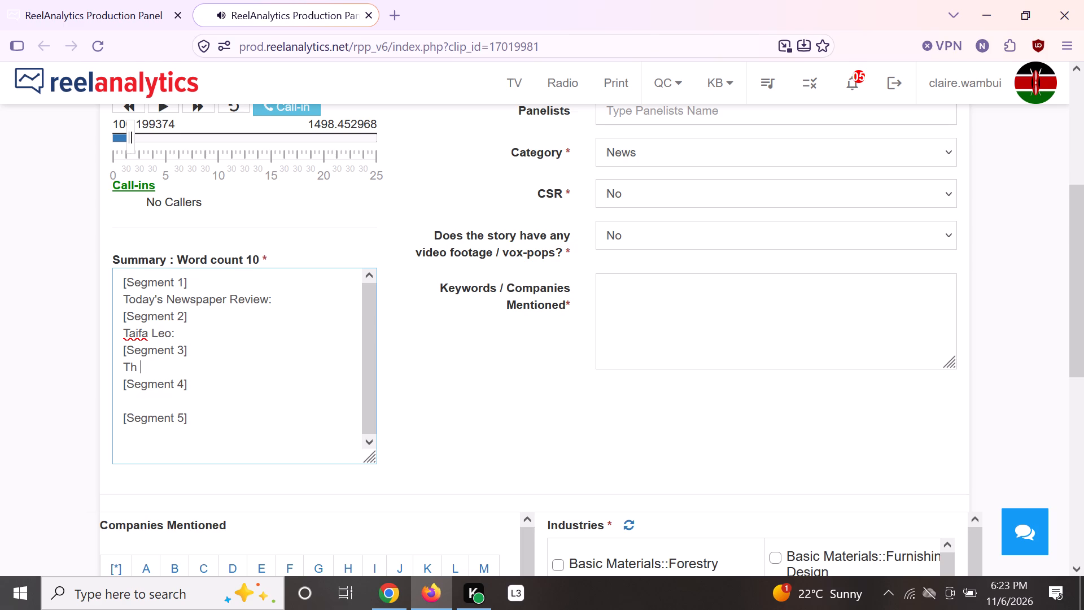
key("BackSpace")
type("e")
key("space")
type("eople")
key("space")
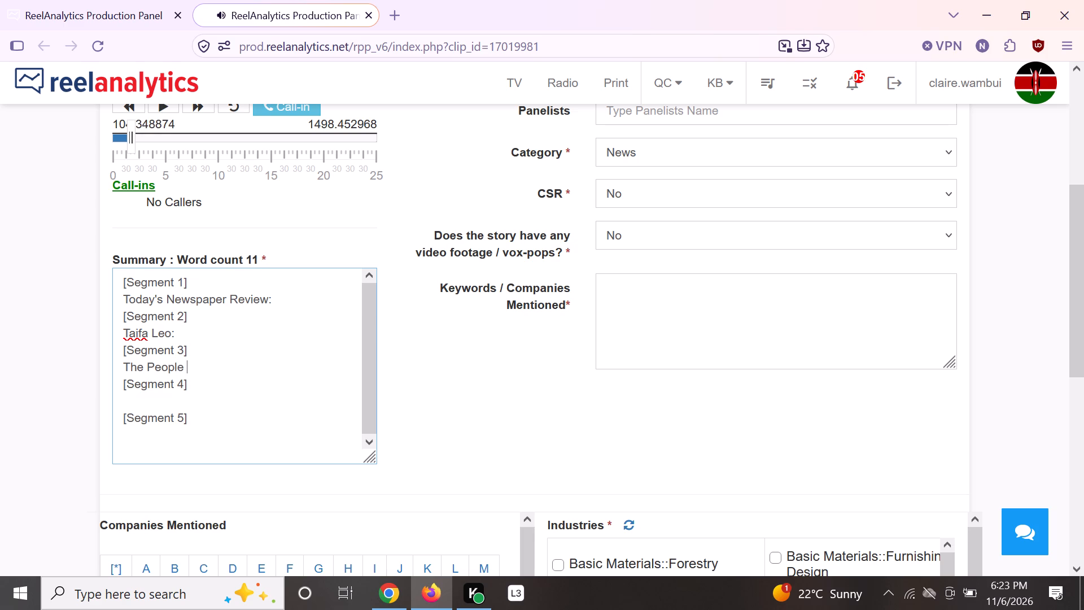
type("aily")
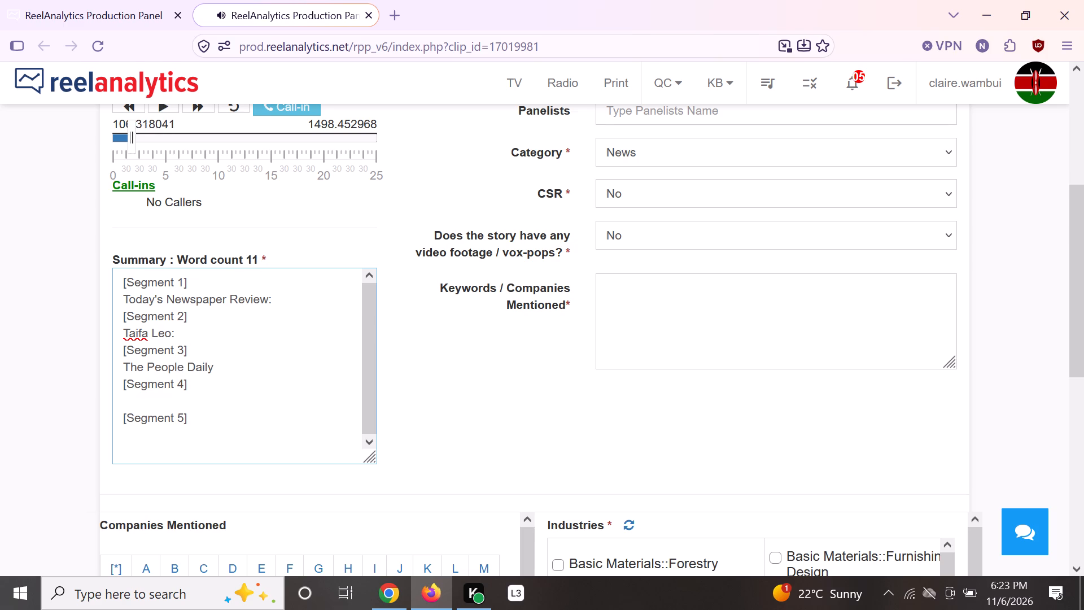
key("shift+colon")
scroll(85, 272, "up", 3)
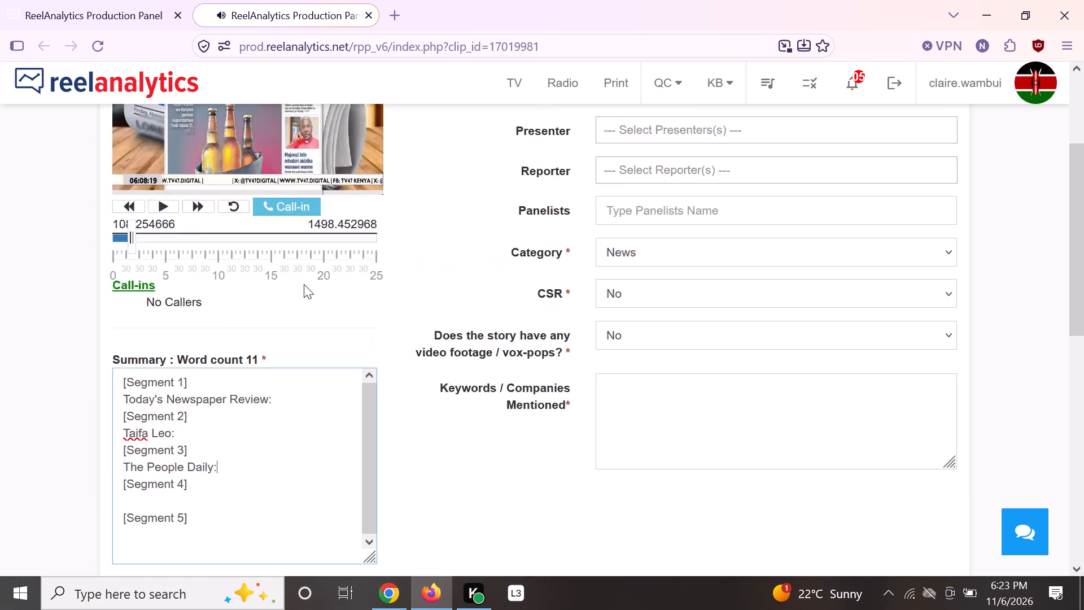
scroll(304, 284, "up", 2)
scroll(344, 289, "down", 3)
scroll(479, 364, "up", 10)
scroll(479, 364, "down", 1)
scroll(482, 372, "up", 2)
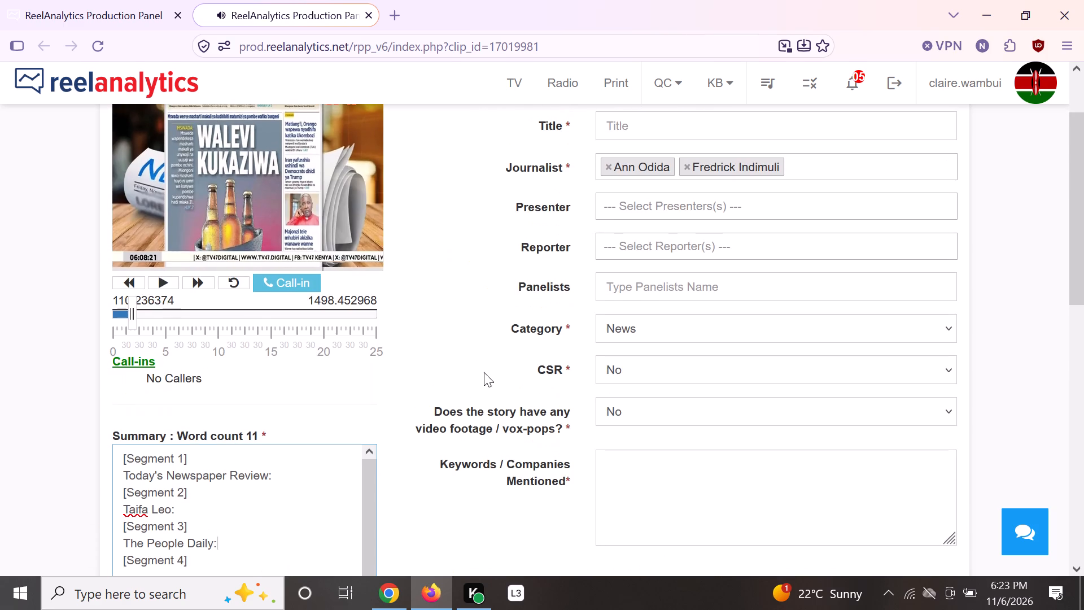
Switch to Chrome, search Google in a new tab for "todays newspaper review on tv47" and show the answer in AI Mode.
scroll(484, 372, "up", 3)
left_click(394, 593)
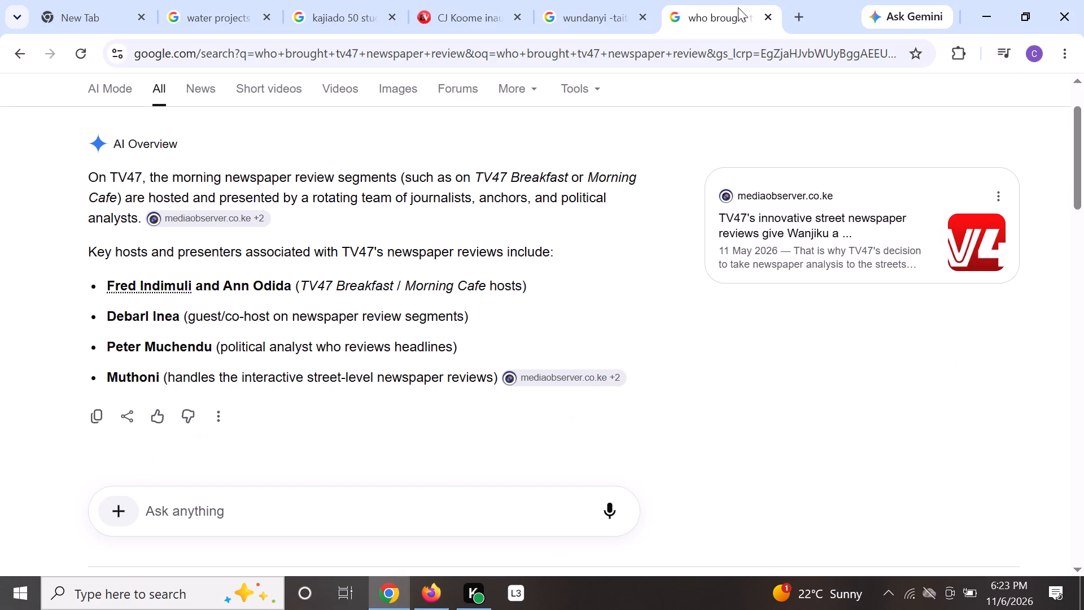
left_click(801, 19)
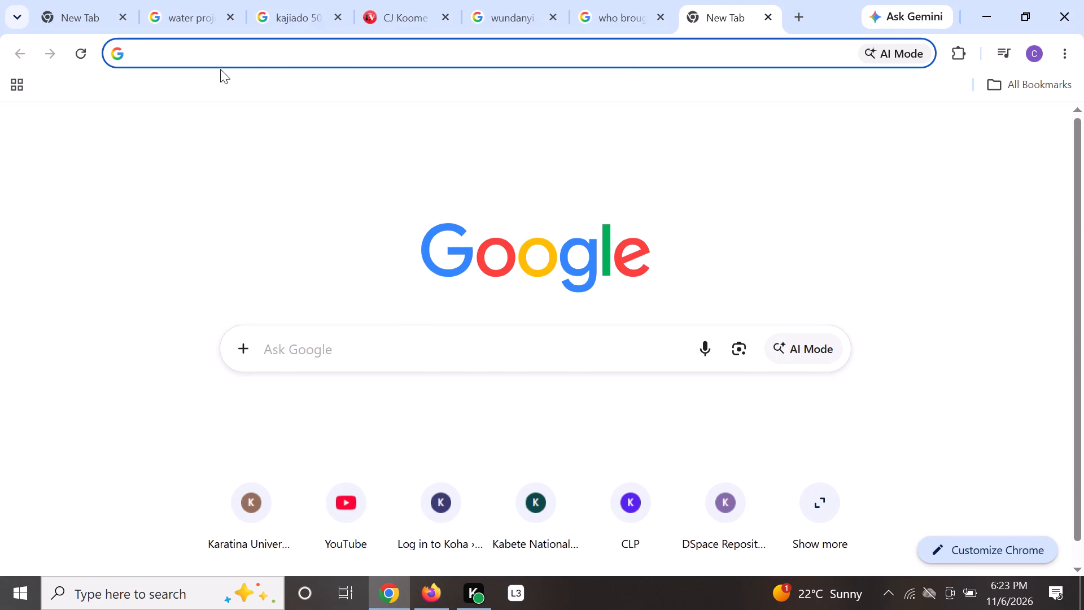
left_click(197, 61)
type("todays")
key("space")
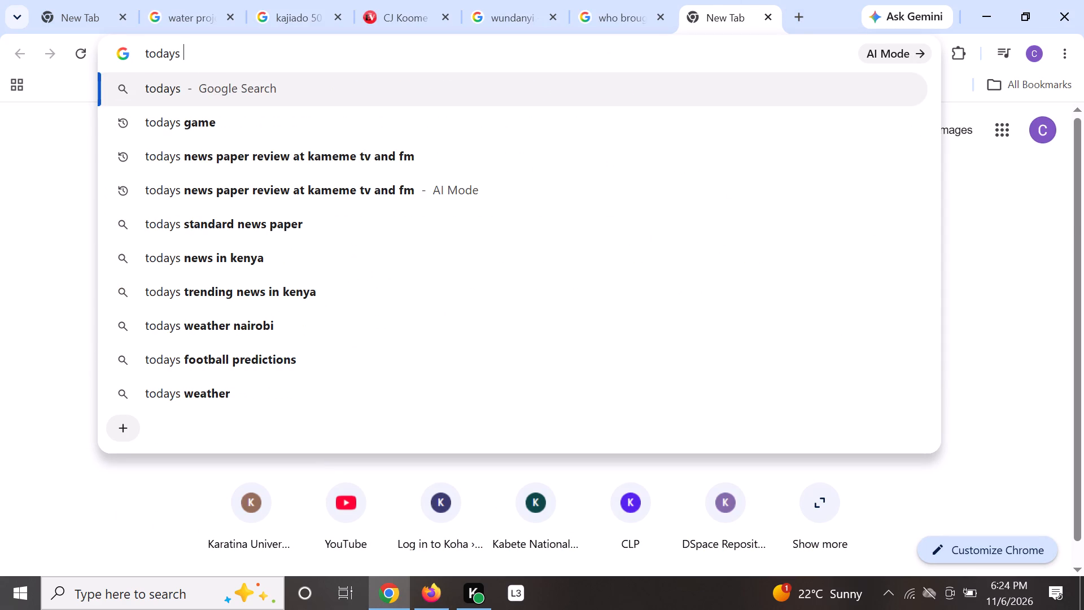
type("news")
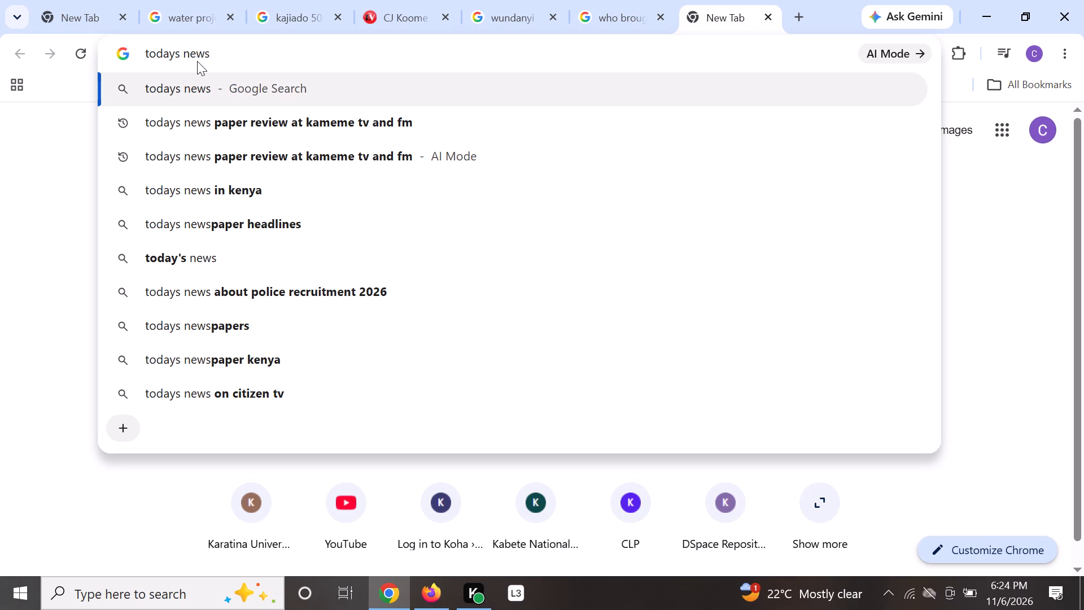
type("paper")
key("space")
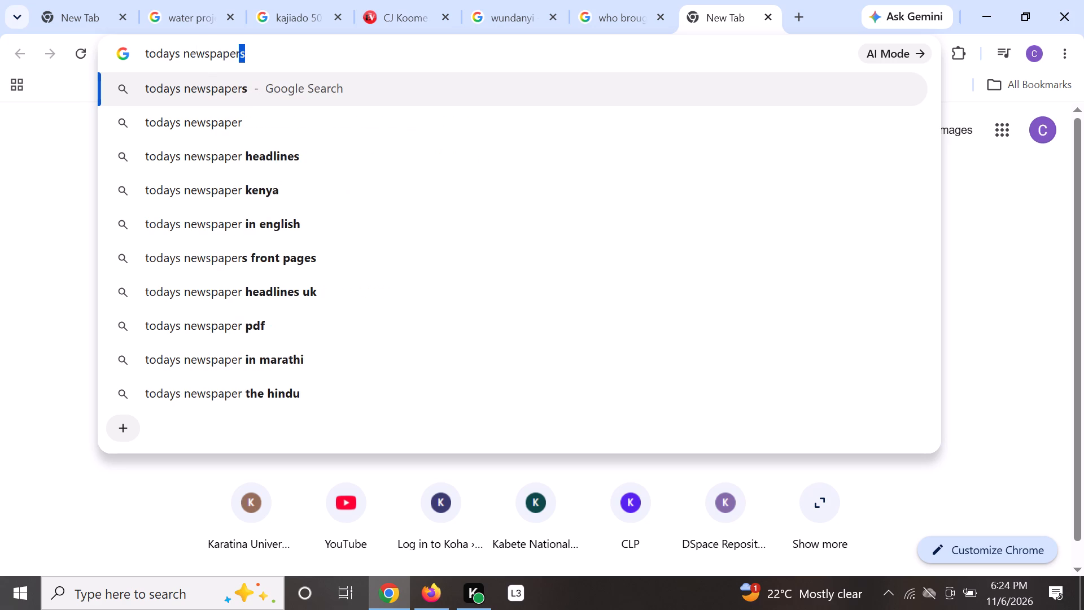
type("review")
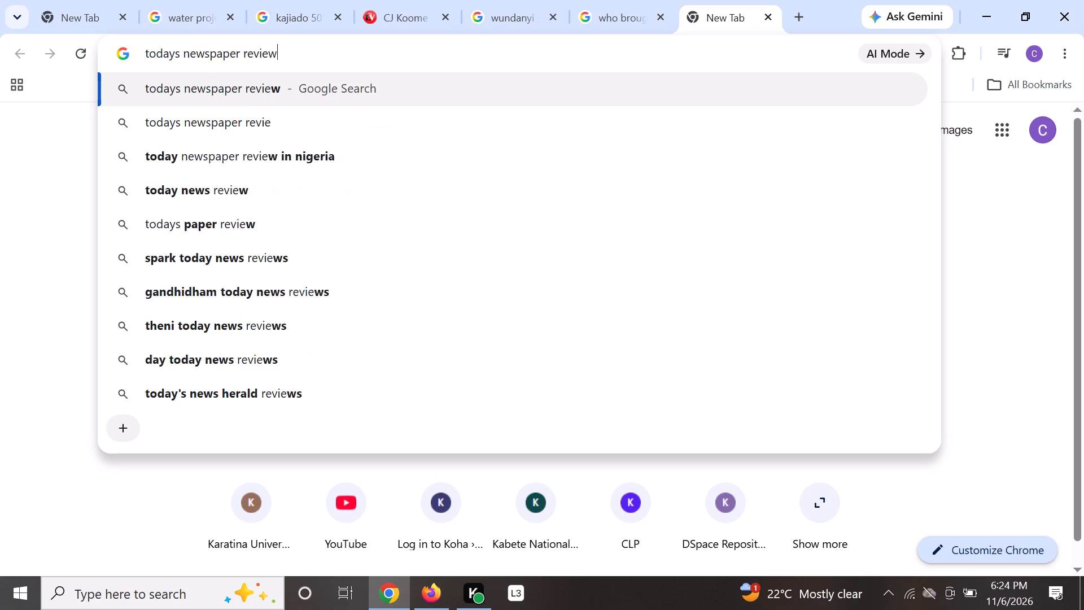
key("space")
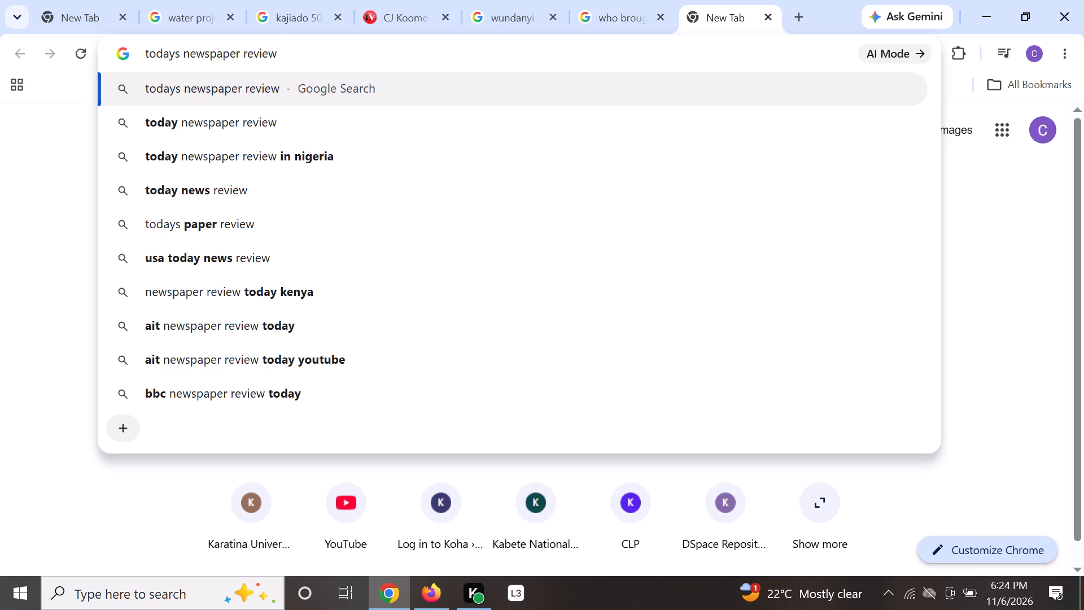
type("on tv")
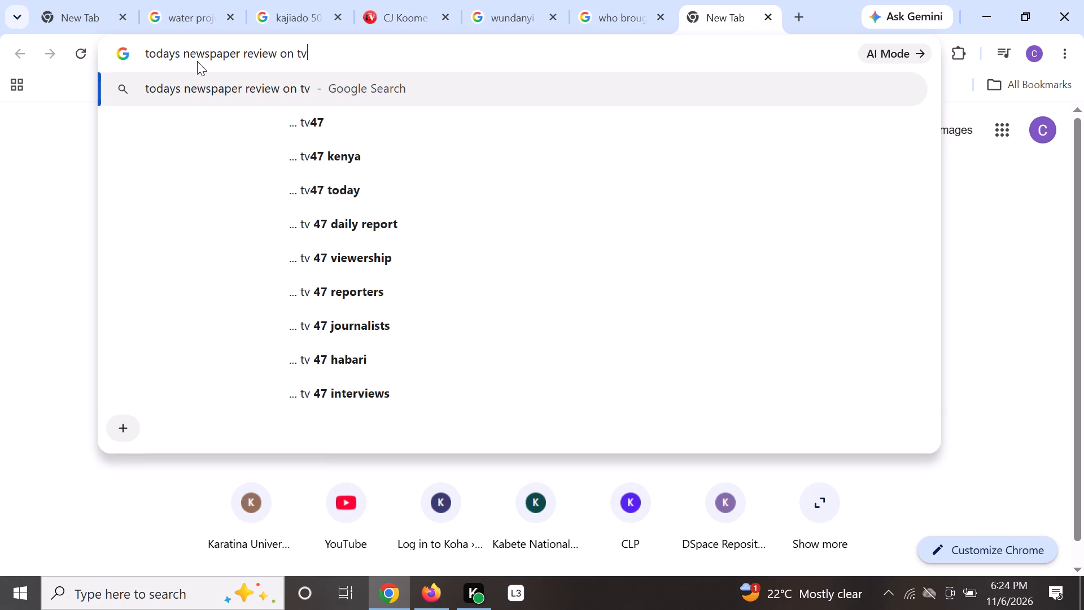
type("47")
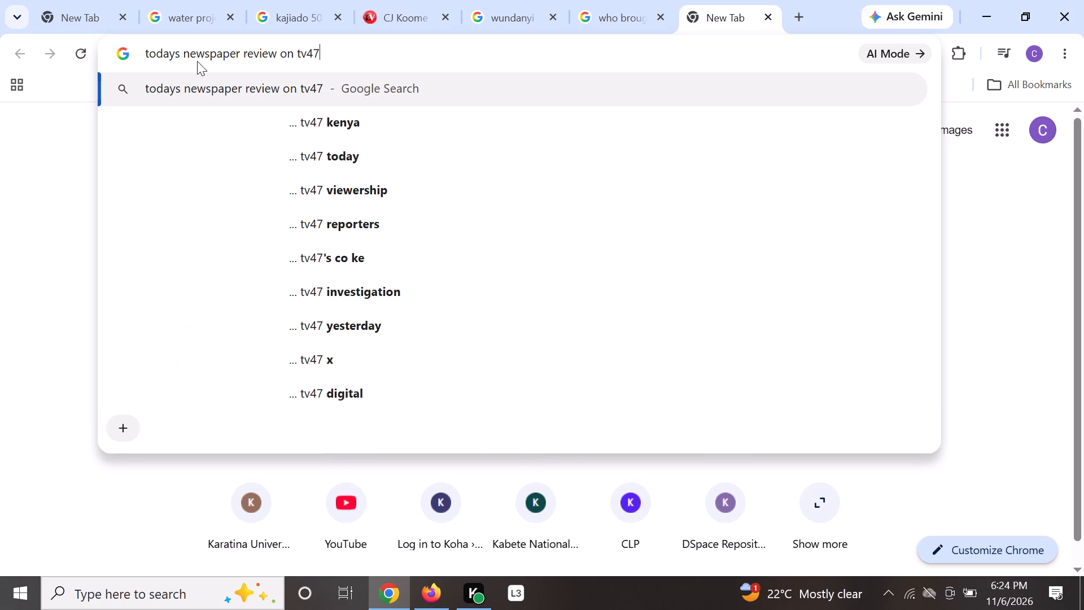
key("Return")
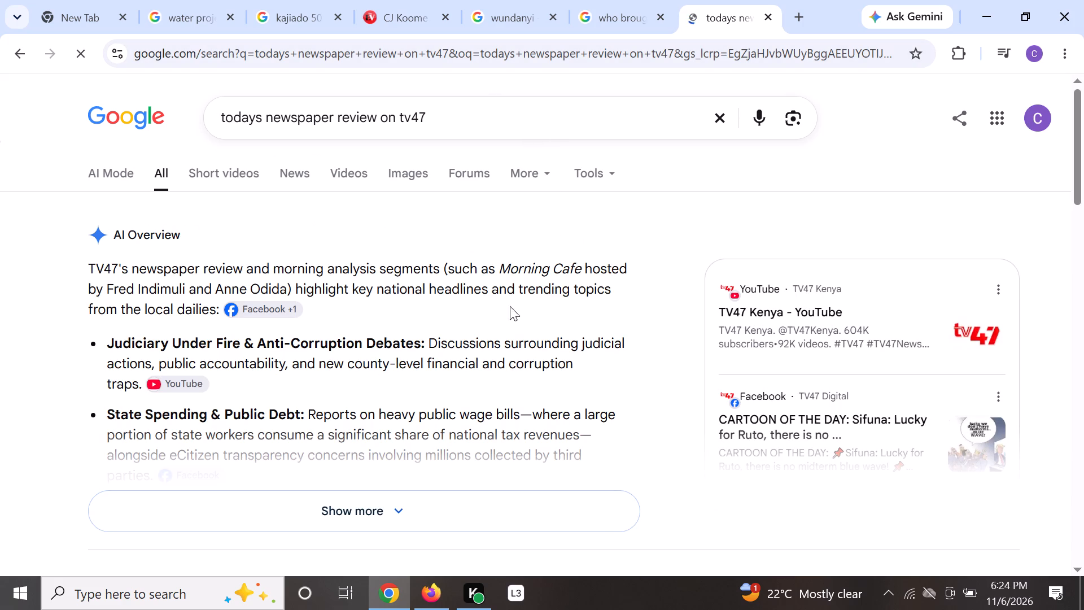
left_click(111, 175)
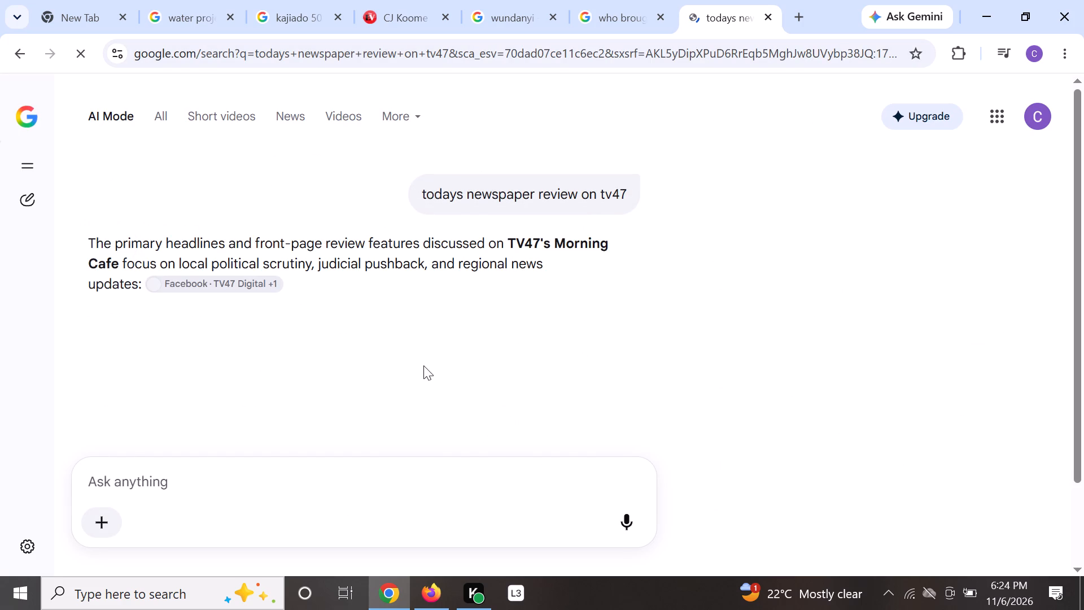
Read through the AI Mode answer for the headlines covered in TV47's newspaper review.
scroll(659, 307, "down", 1)
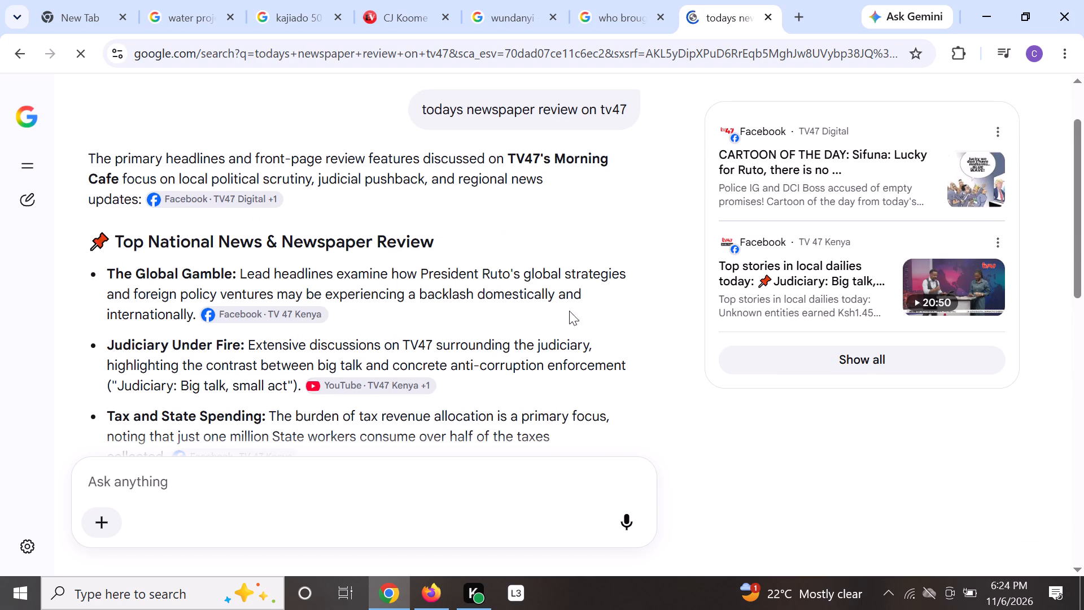
scroll(532, 299, "down", 1)
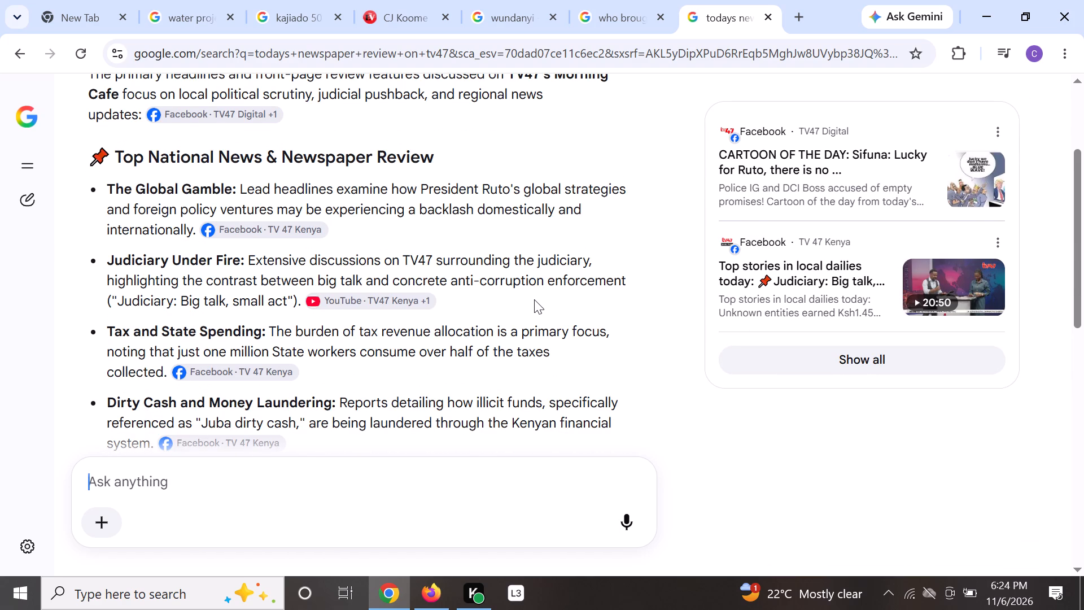
scroll(535, 300, "down", 2)
scroll(536, 302, "up", 2)
scroll(536, 302, "down", 1)
scroll(536, 303, "up", 1)
scroll(537, 303, "down", 1)
scroll(537, 307, "up", 2)
scroll(537, 310, "down", 6)
scroll(486, 306, "down", 5)
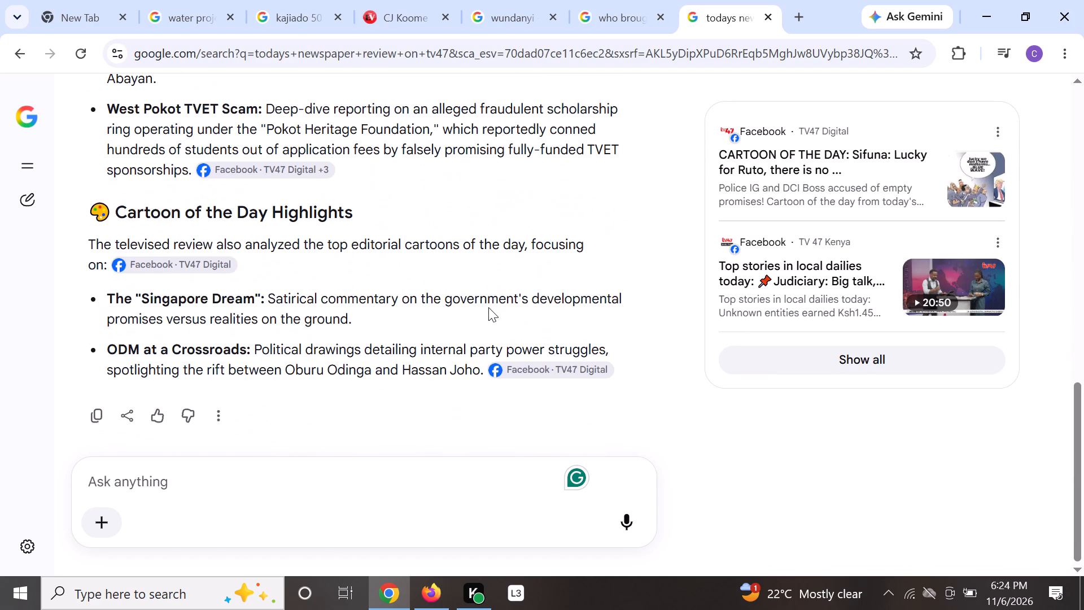
scroll(492, 305, "down", 4)
scroll(448, 313, "up", 3)
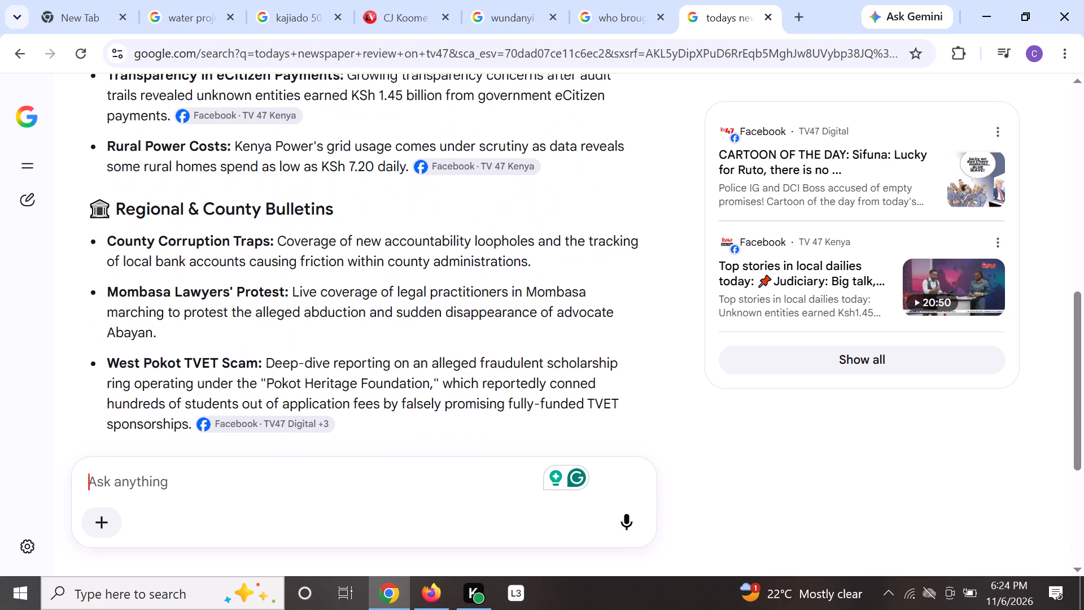
scroll(452, 300, "up", 6)
Ask AI Mode the follow-up "tell me per each newspaper".
left_click(204, 477)
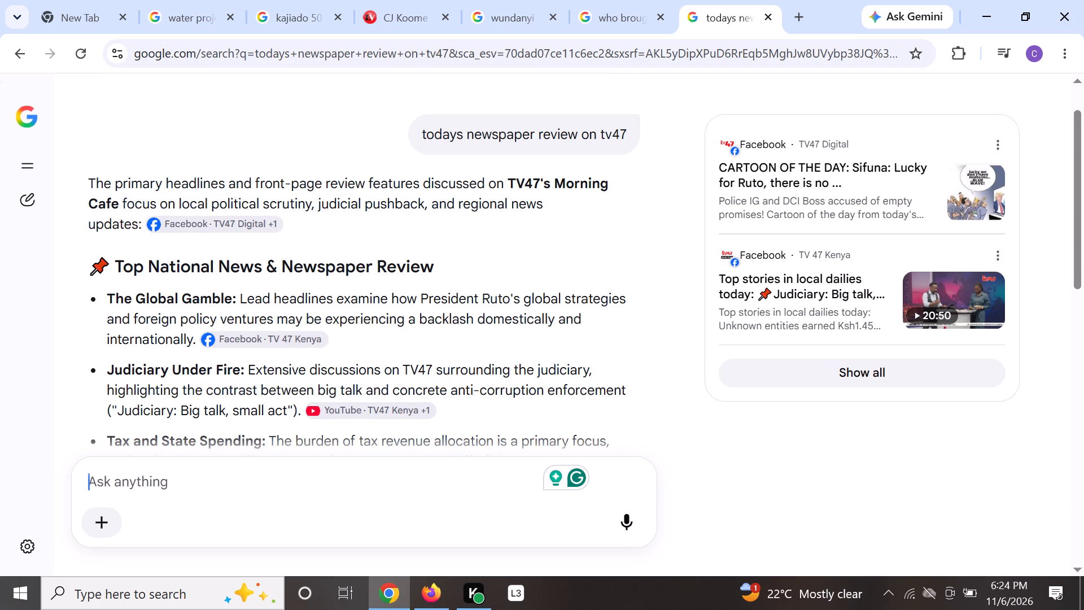
type("tell me per each")
key("space")
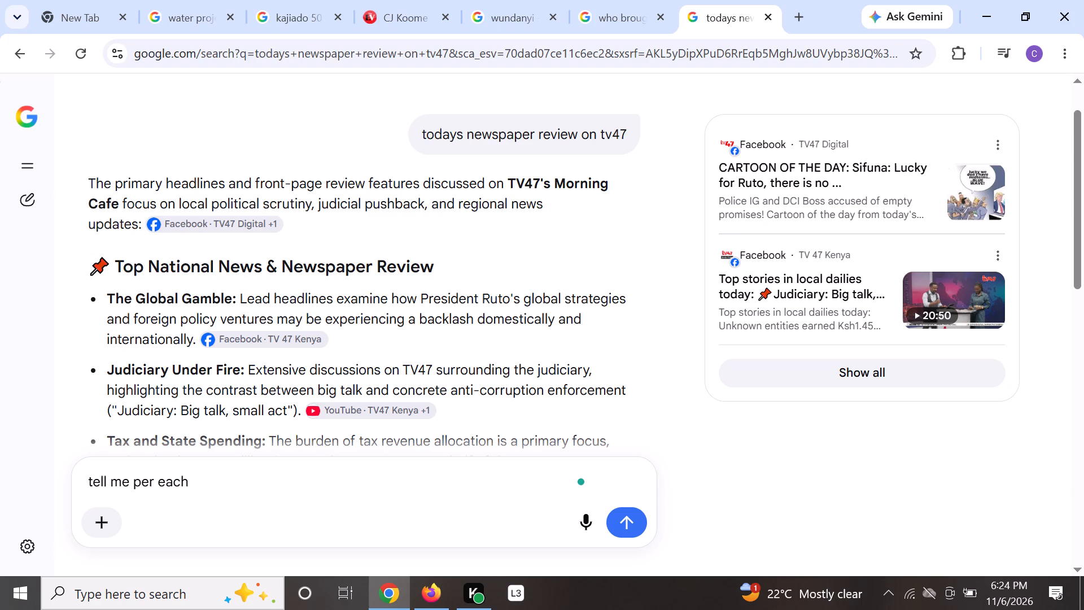
type("newspaper")
key("Return")
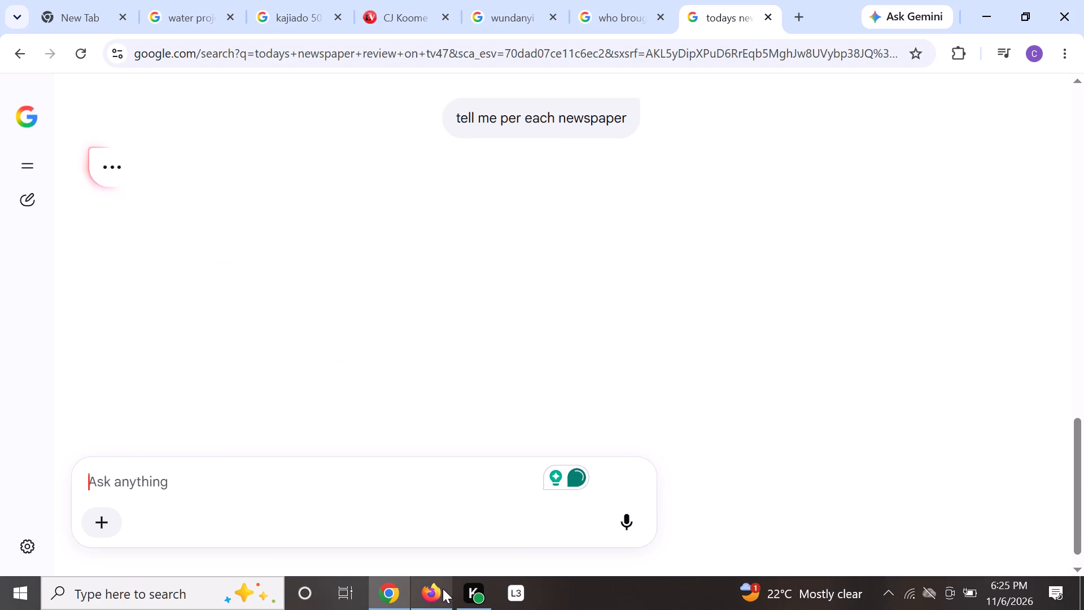
Return to the ReelAnalytics clip in Firefox and enter ODM as a keyword/company mentioned.
left_click(444, 590)
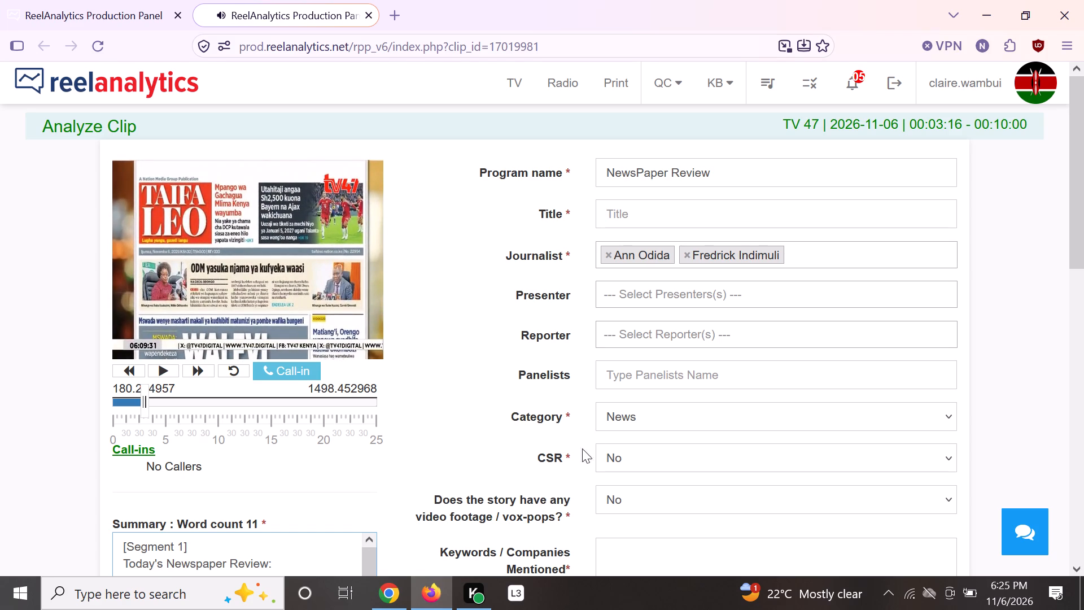
scroll(567, 413, "down", 2)
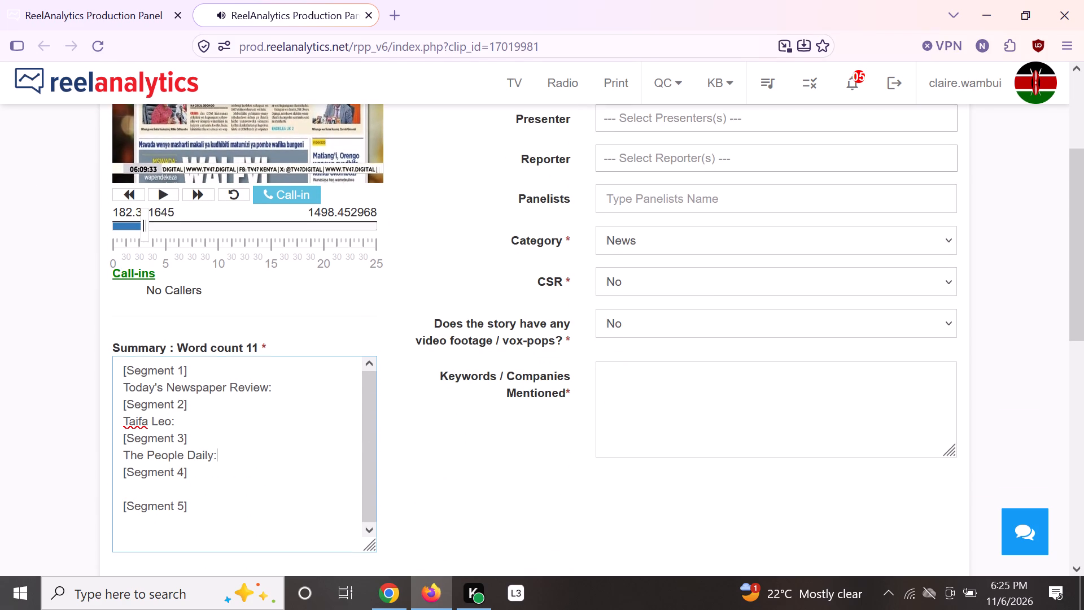
left_click(621, 377)
type("ODM")
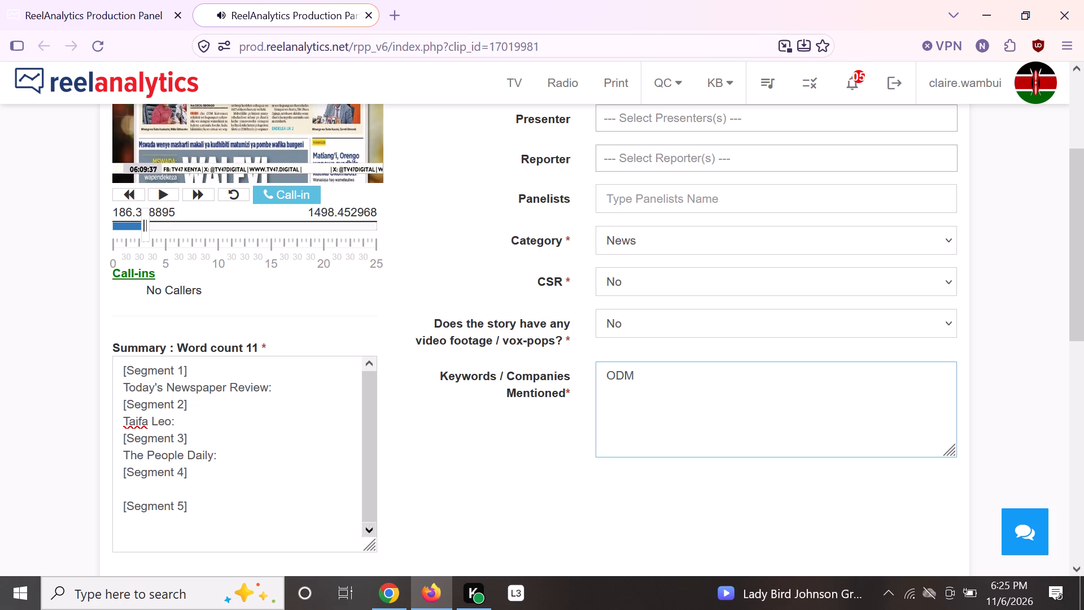
left_click(137, 486)
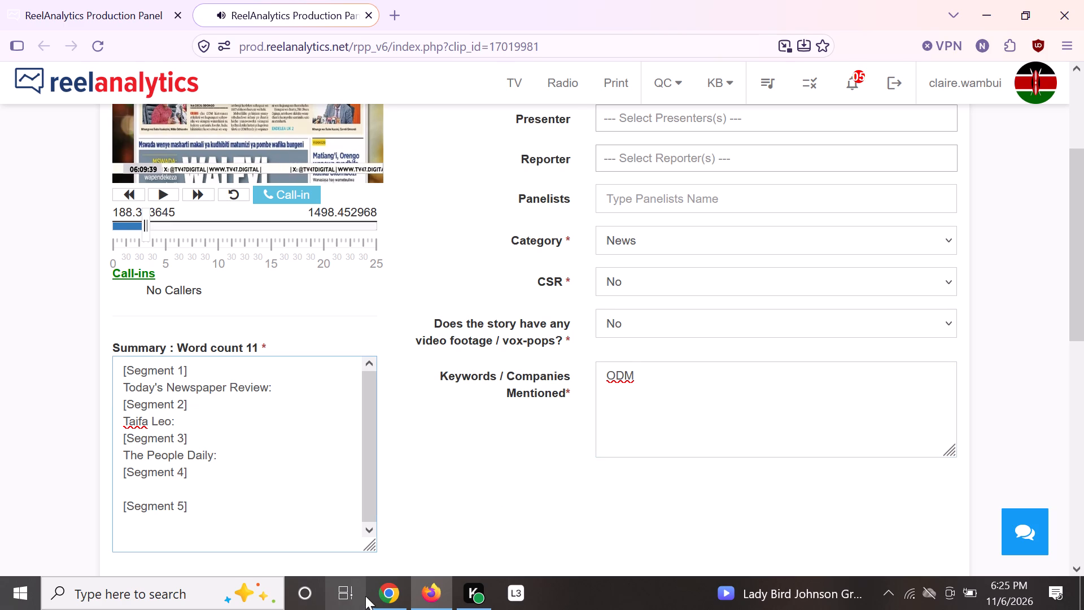
Copy the "It outlines strict proposals to curb alcohol consumption…" sentence from Chrome's Daily Nation answer and paste it after "Taifa Leo:" in Segment 2.
left_click(388, 587)
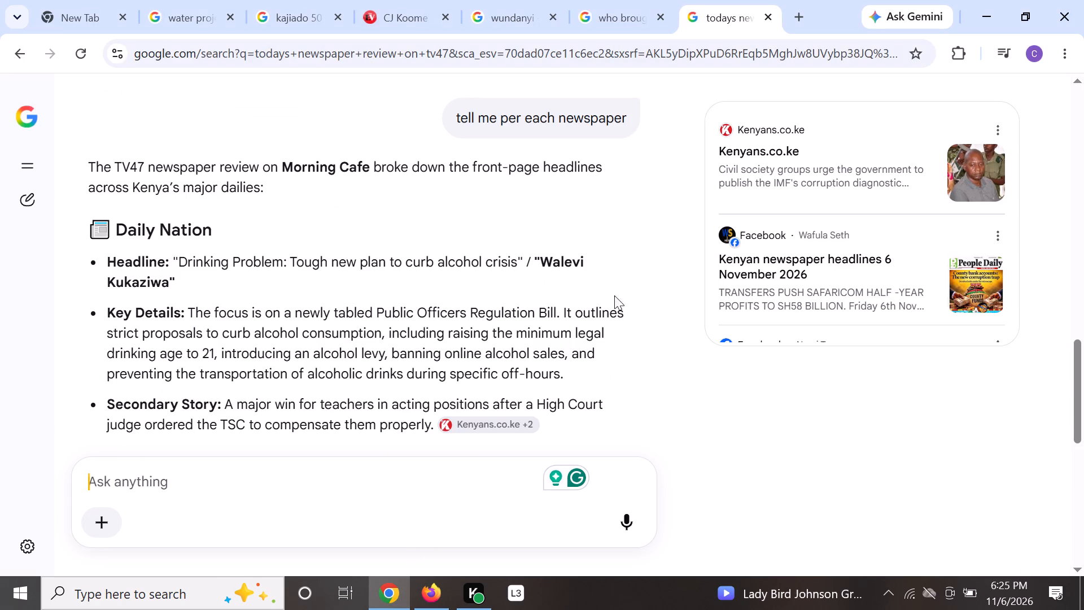
left_click(646, 372)
left_click_drag(190, 312, 257, 342)
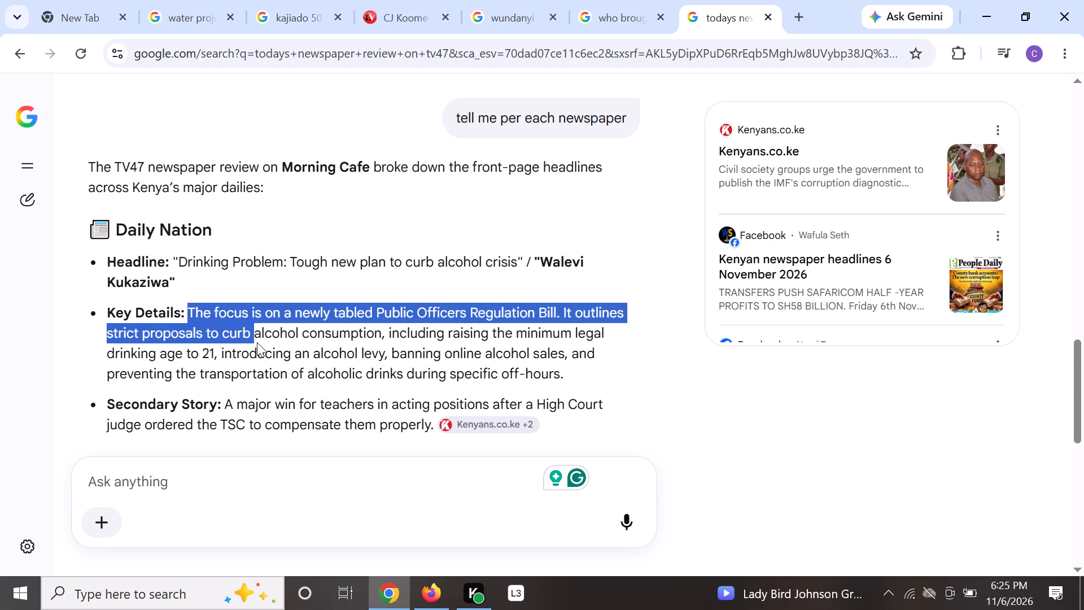
left_click_drag(257, 342, 566, 368)
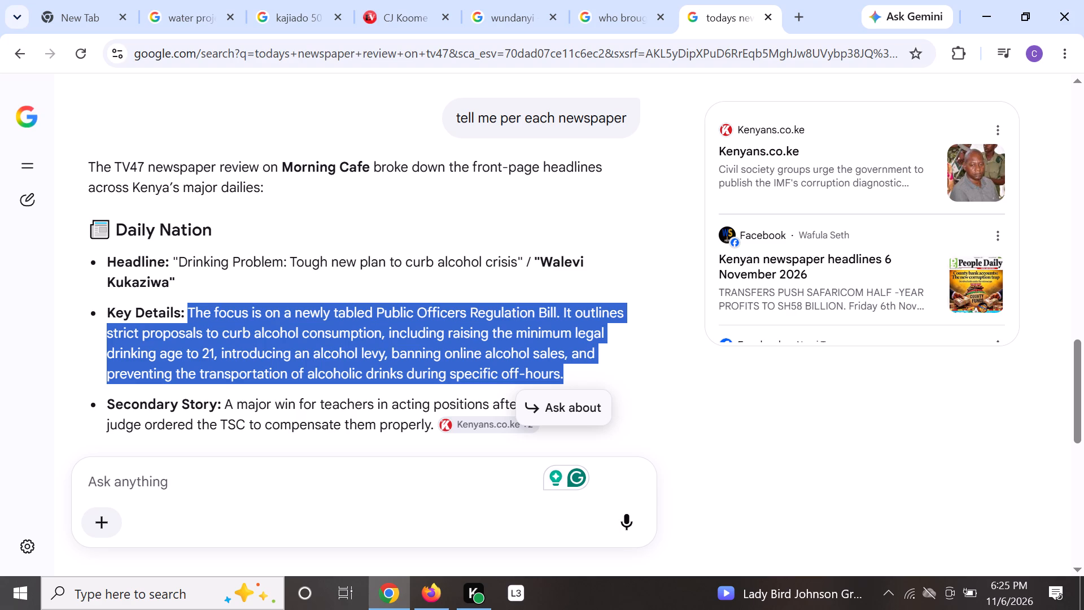
left_click(680, 355)
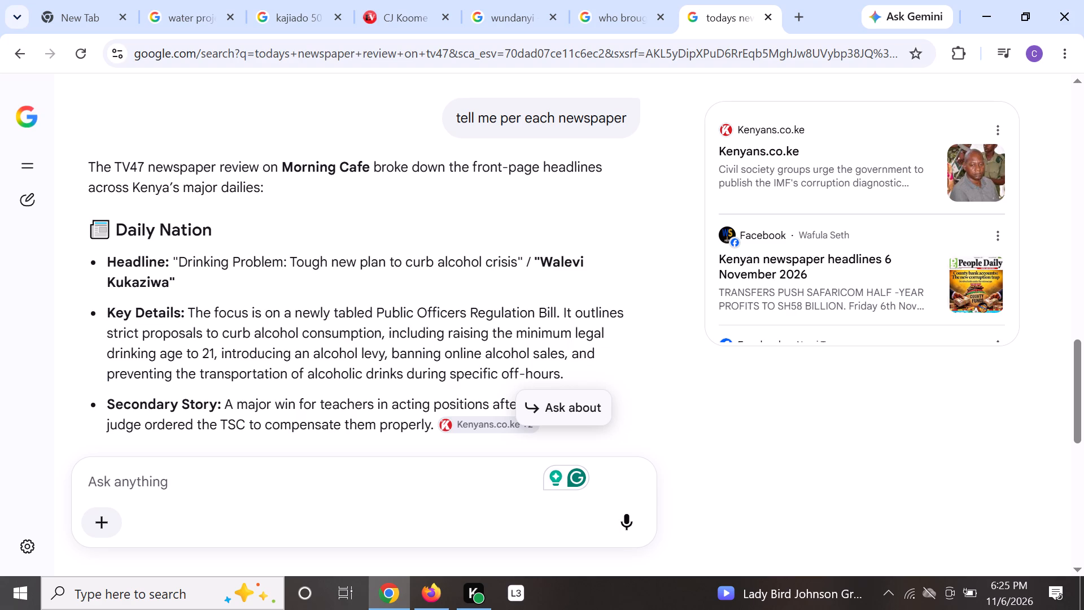
left_click_drag(564, 311, 579, 364)
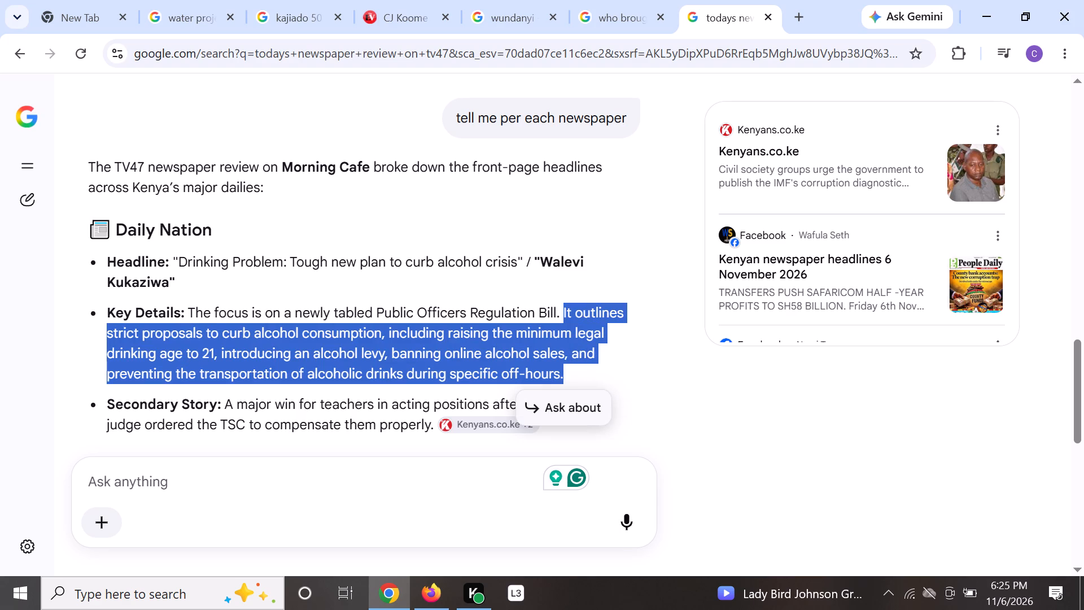
right_click(562, 351)
left_click(612, 372)
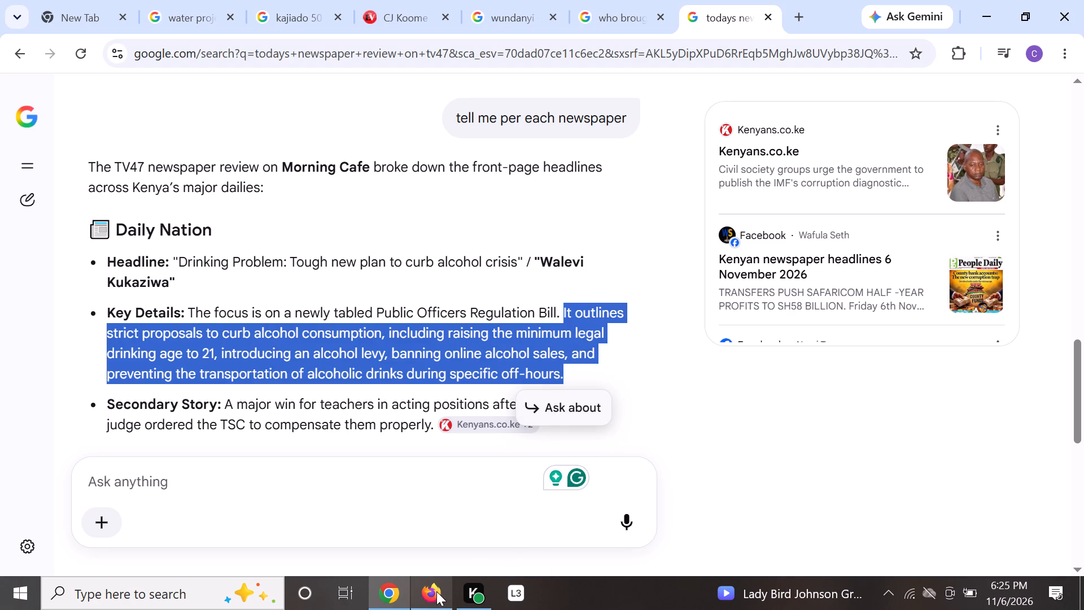
left_click(435, 591)
right_click(186, 423)
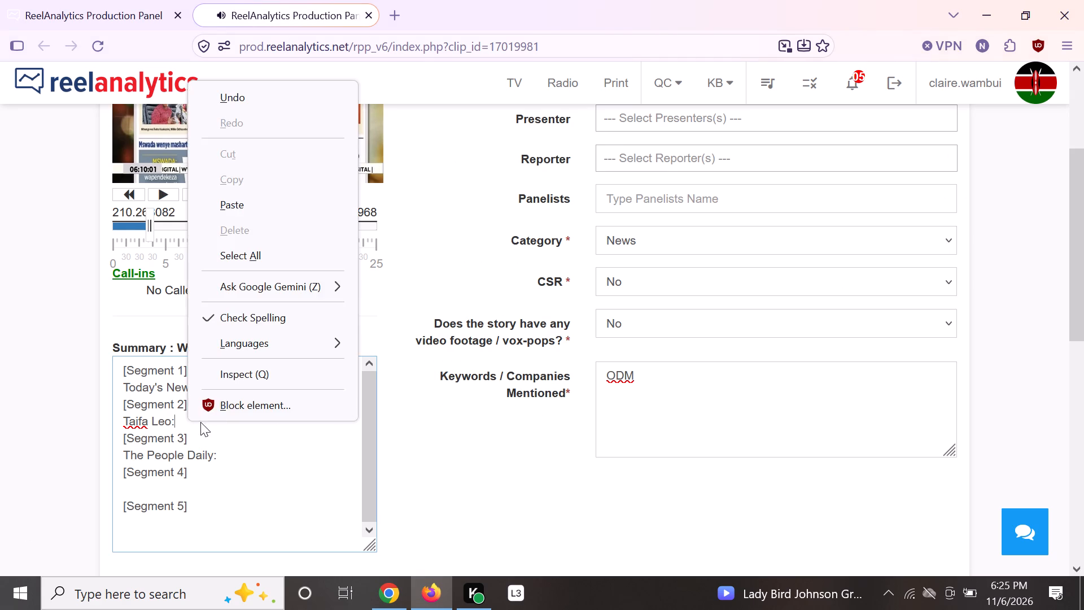
left_click(265, 200)
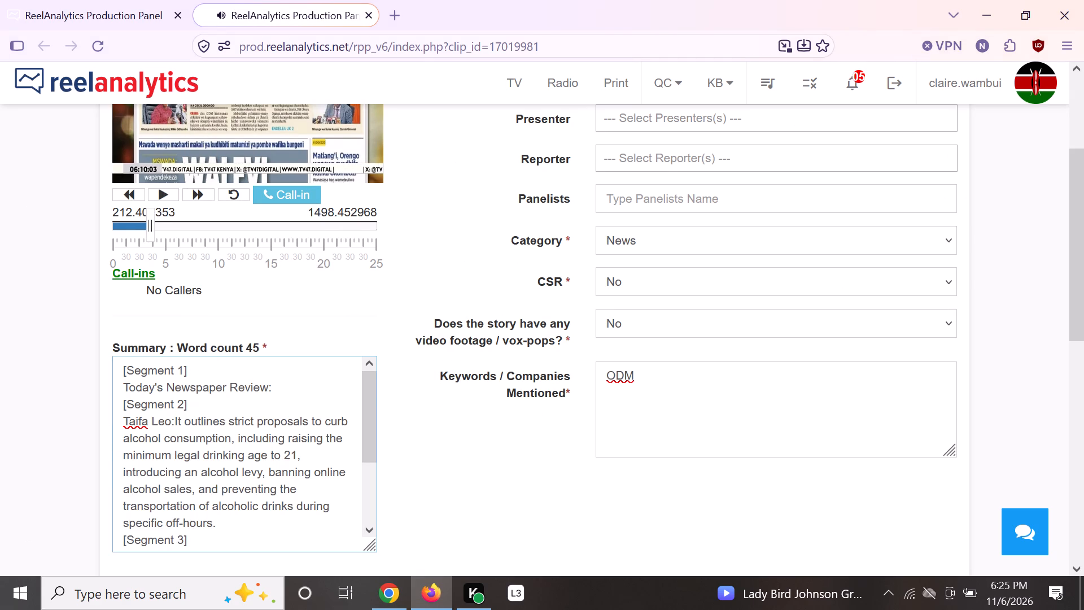
Check the other newspapers in the Chrome answer, and enter the heading "The Standard:" under Segment 4 of the clip summary in Firefox.
left_click(391, 594)
left_click(732, 410)
scroll(396, 336, "down", 3)
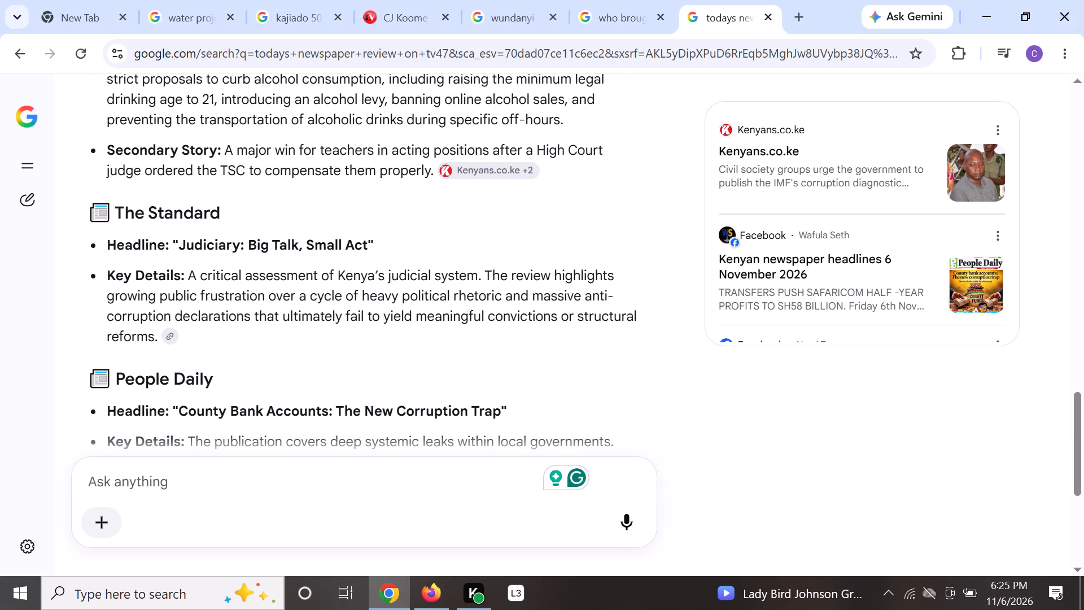
left_click(429, 592)
scroll(208, 364, "down", 2)
left_click(140, 486)
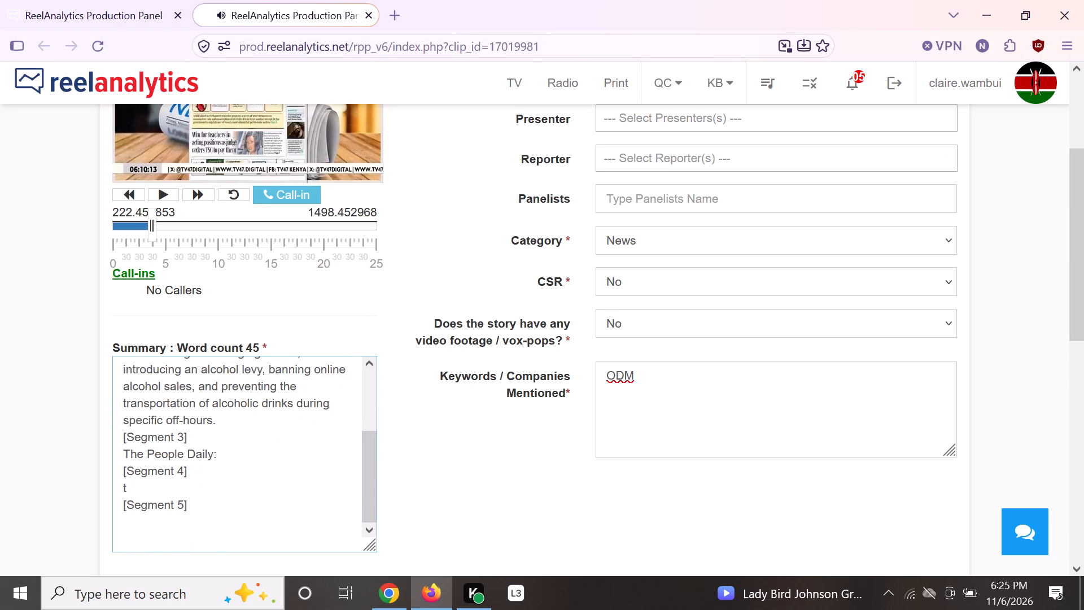
key("BackSpace")
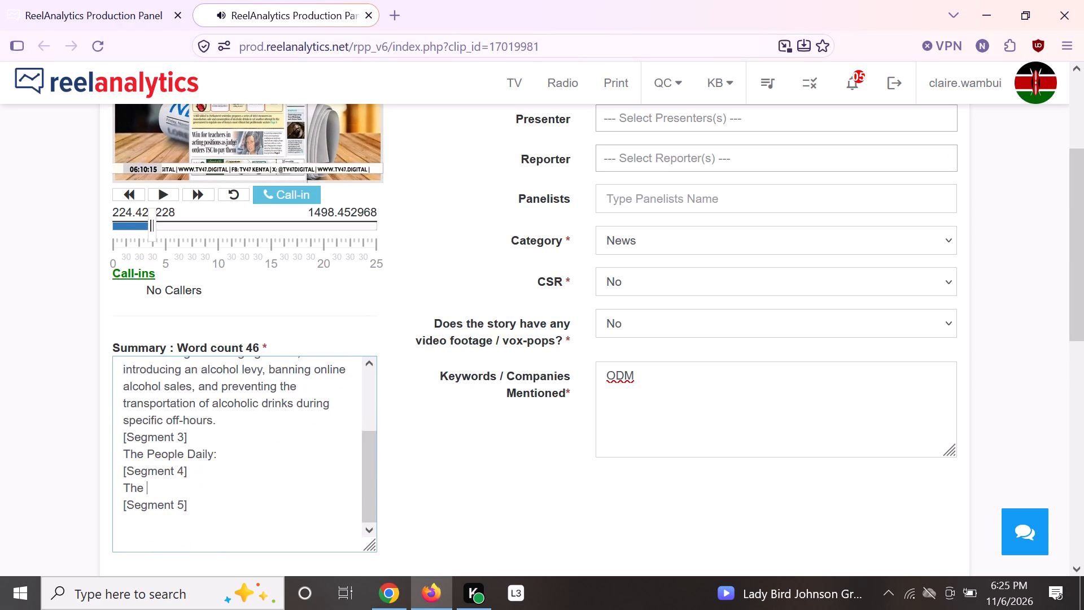
type("tandard")
key("shift+colon")
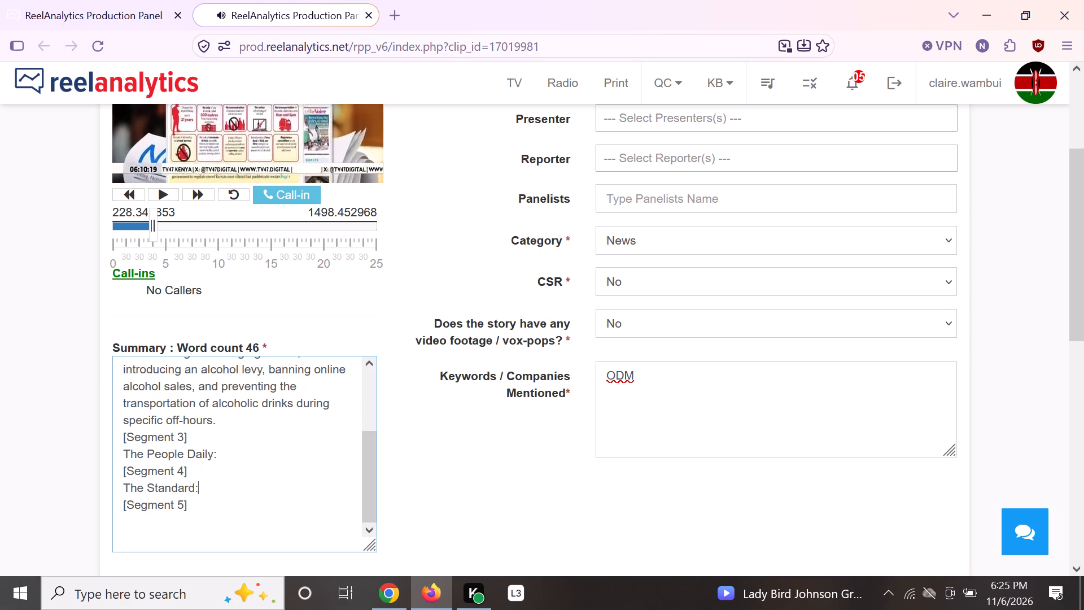
Enter the newspaper heading "Daily Nation:" under Segment 5 of the summary.
left_click(137, 528)
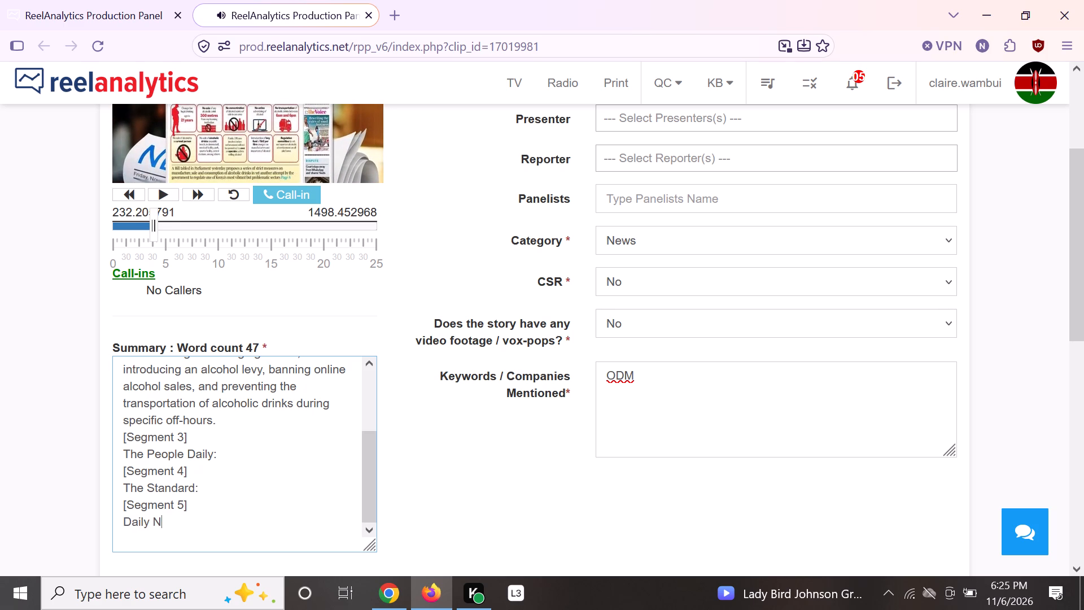
type("ation")
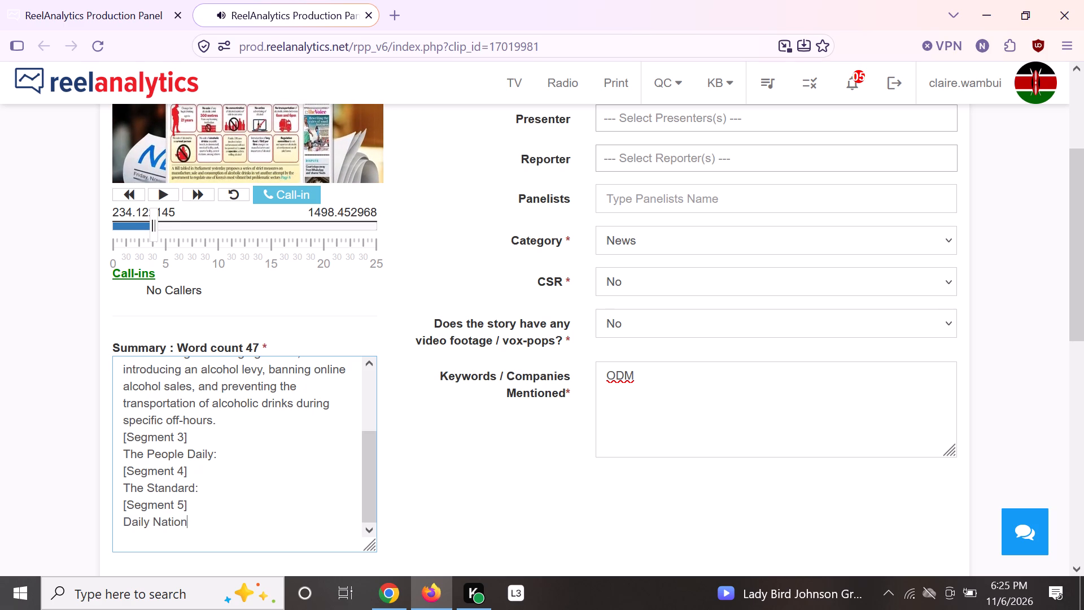
key("shift+colon")
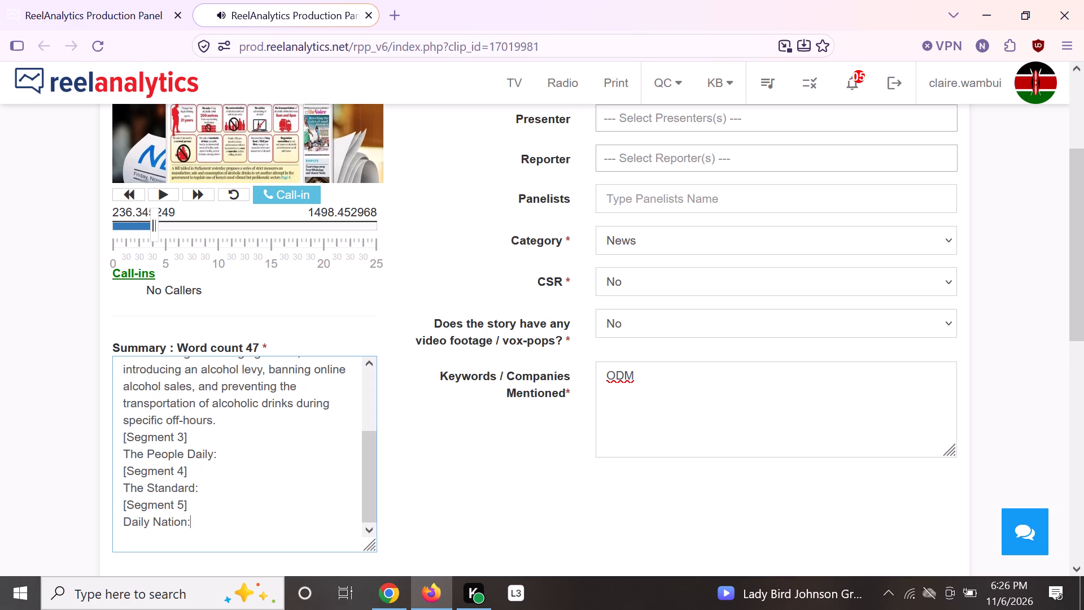
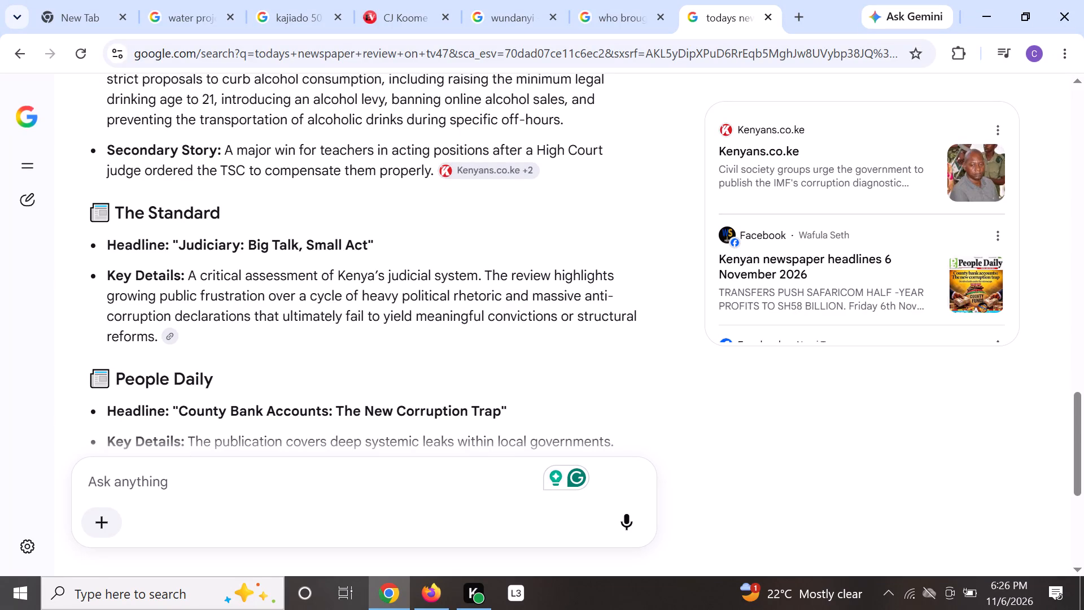
Copy "The review highlights growing public frustration… anti-corruption declarations" from Chrome's The Standard section, paste it after "The Standard:" in Segment 4 in Firefox, and end with a period.
left_click_drag(486, 273, 326, 323)
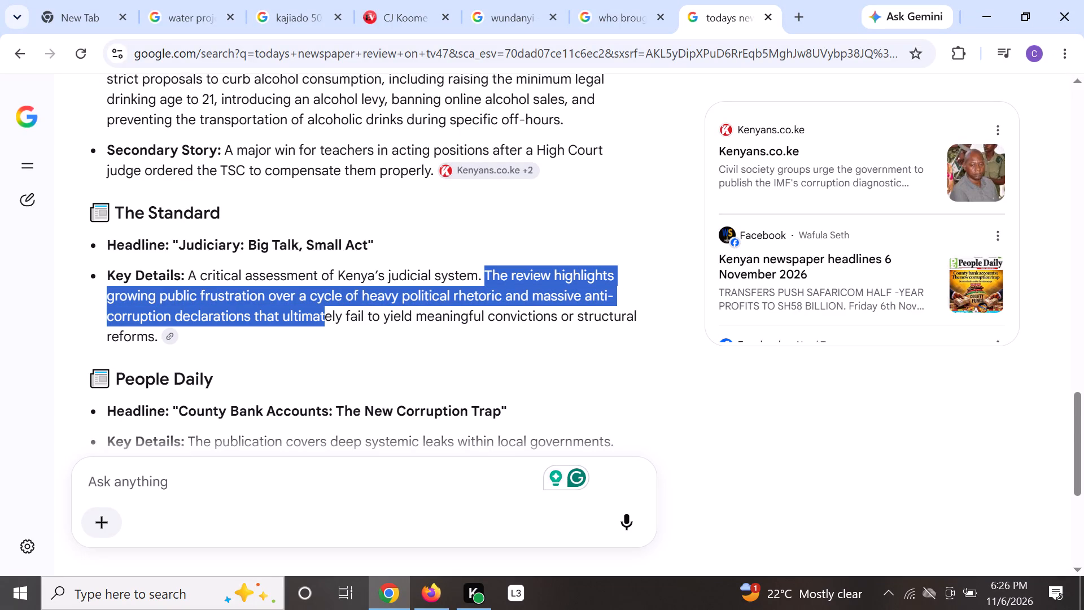
left_click_drag(326, 323, 217, 324)
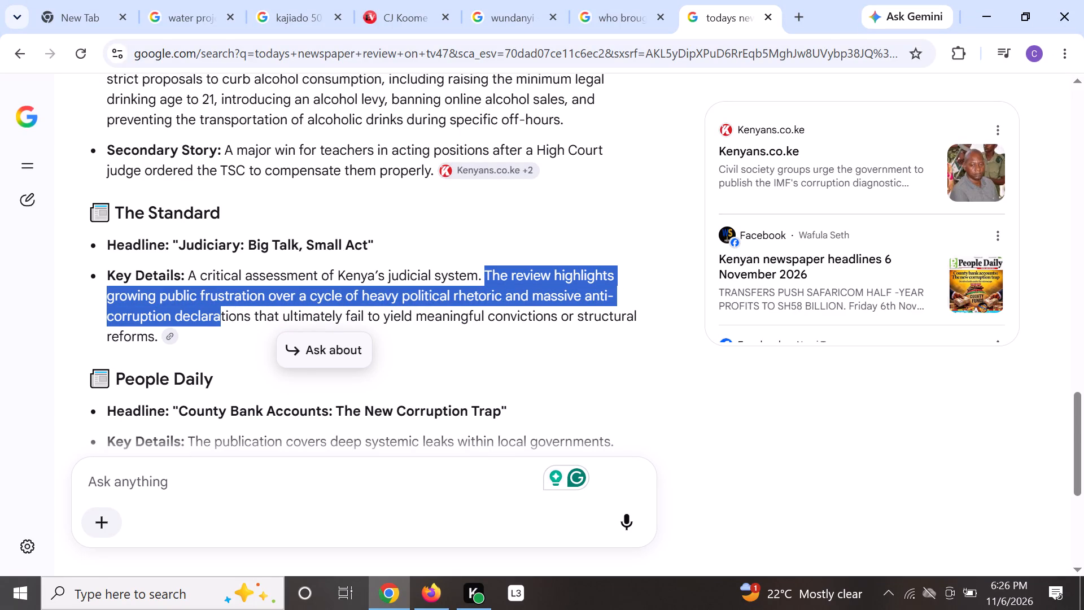
left_click_drag(217, 324, 245, 314)
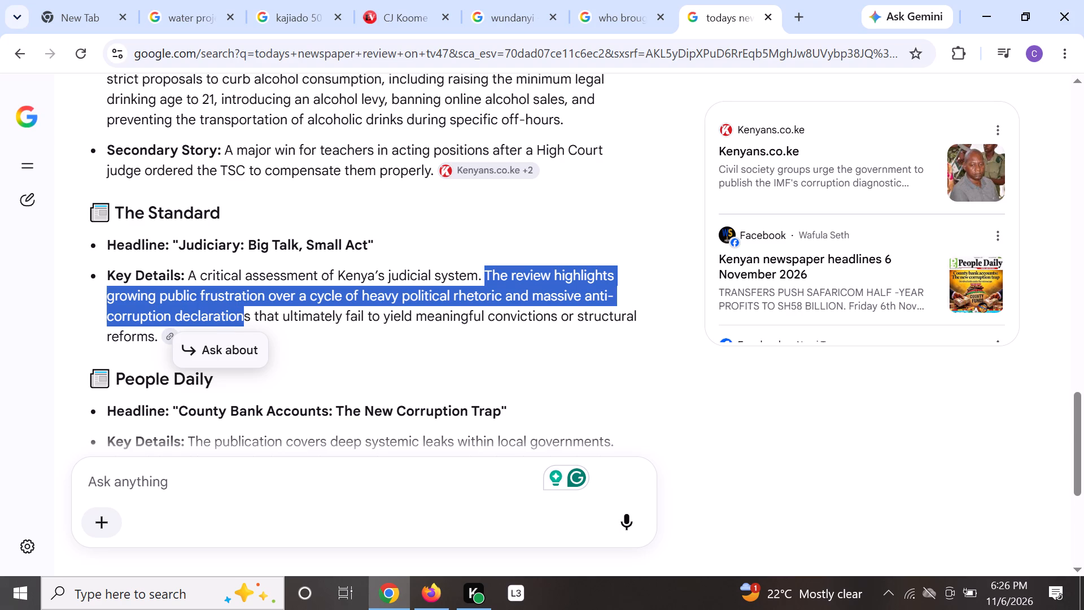
left_click_drag(245, 314, 253, 317)
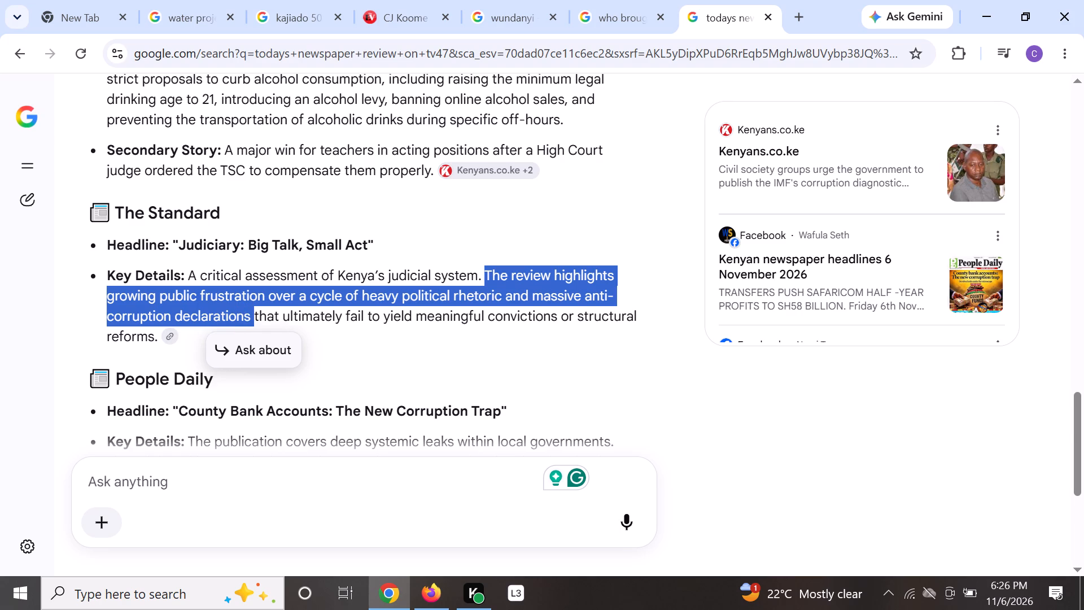
right_click(230, 311)
left_click(272, 328)
left_click(436, 590)
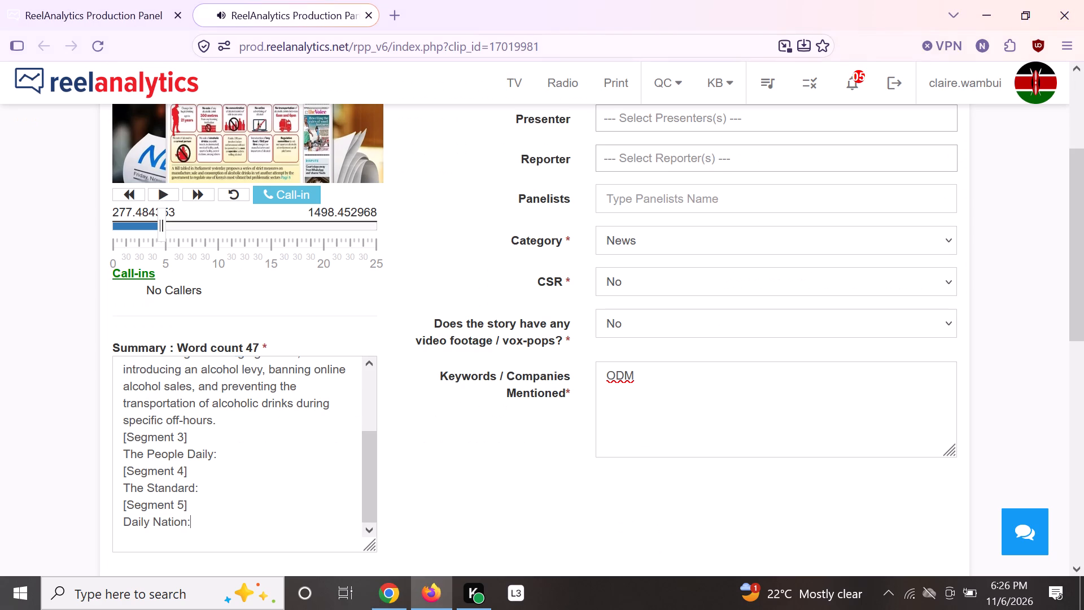
right_click(210, 493)
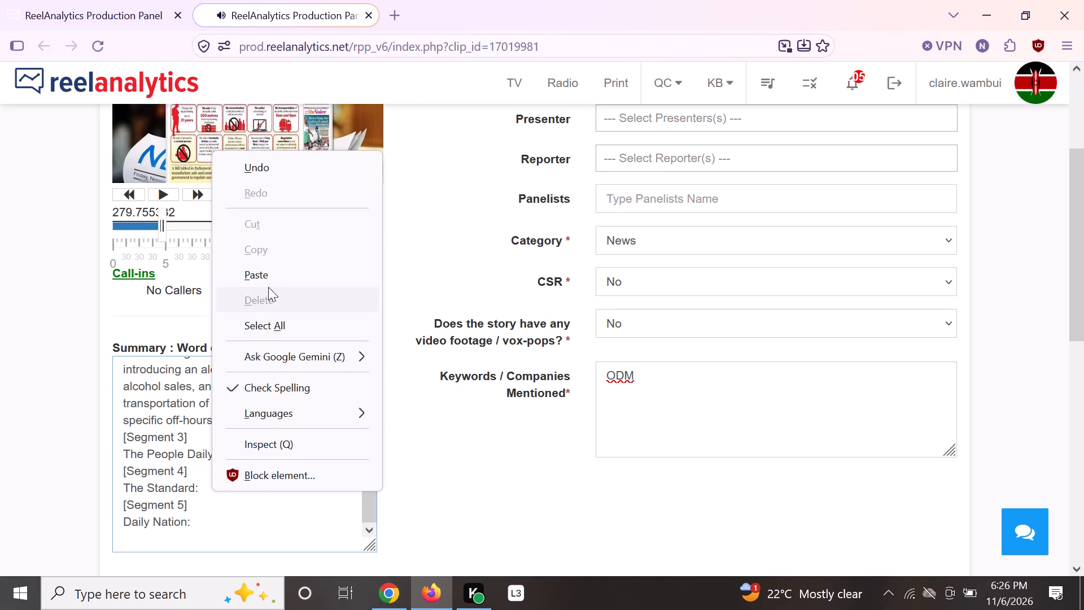
left_click(275, 273)
key("BackSpace")
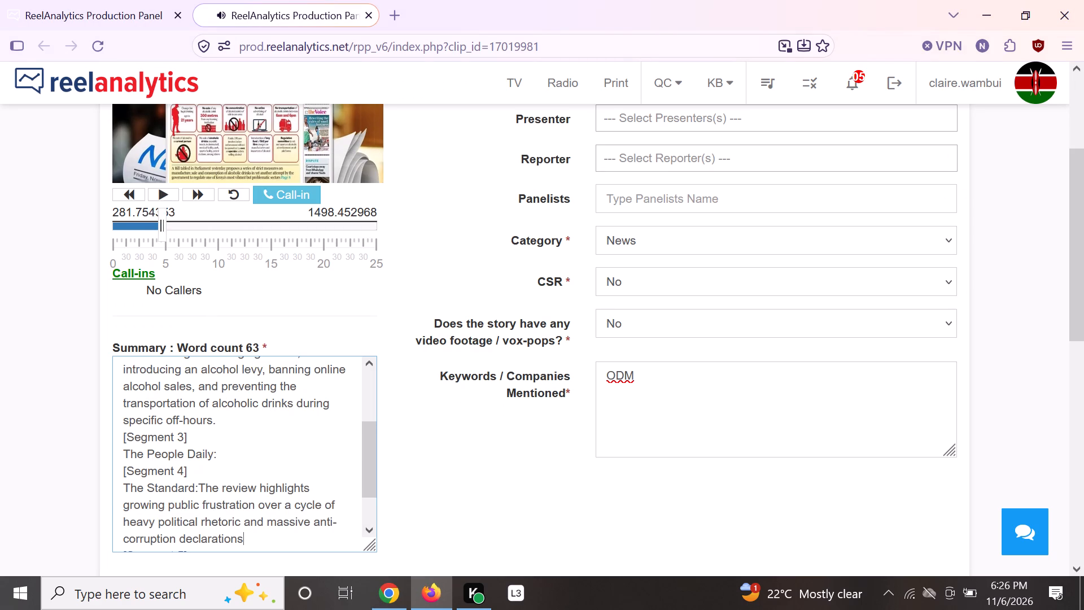
key("period")
Copy the full People Daily key details from the Chrome answer and paste them after "The People Daily:" in Segment 3 of the Firefox summary.
left_click(401, 592)
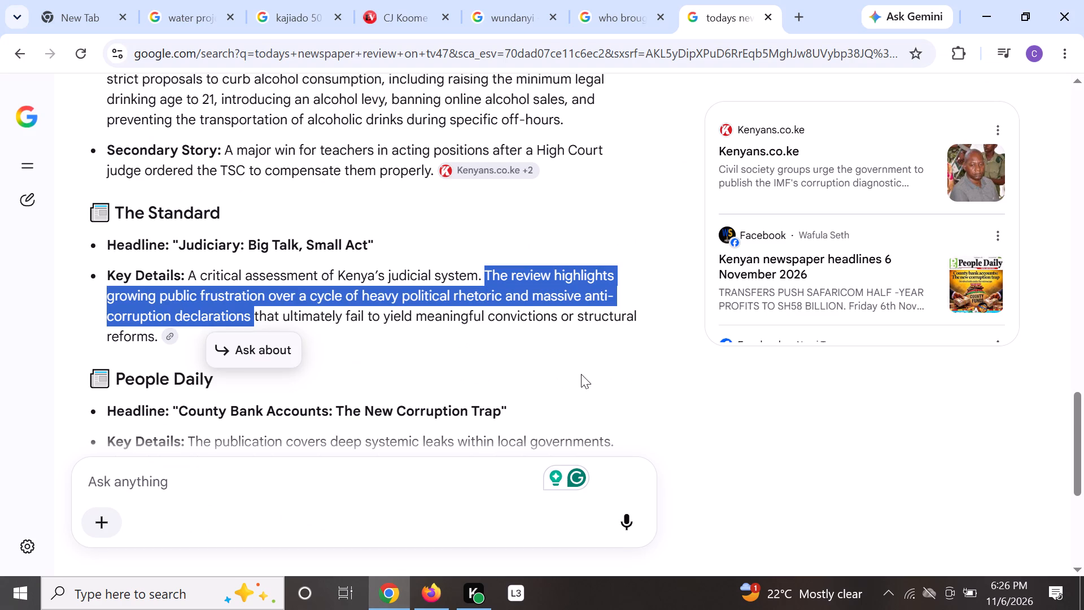
left_click(585, 375)
scroll(535, 331, "down", 2)
scroll(534, 331, "up", 1)
scroll(431, 319, "down", 1)
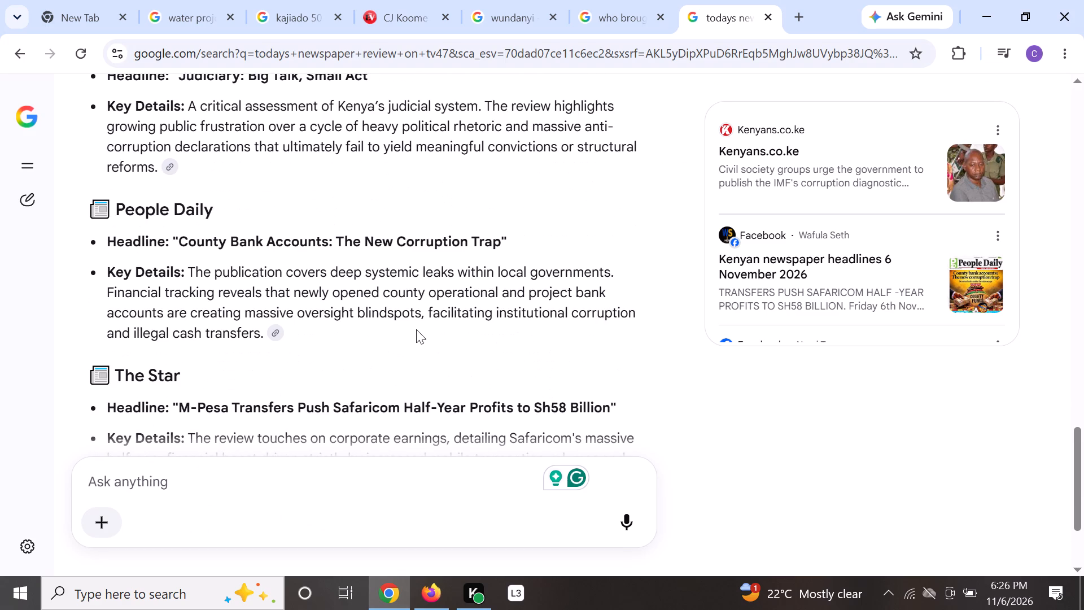
scroll(361, 273, "down", 1)
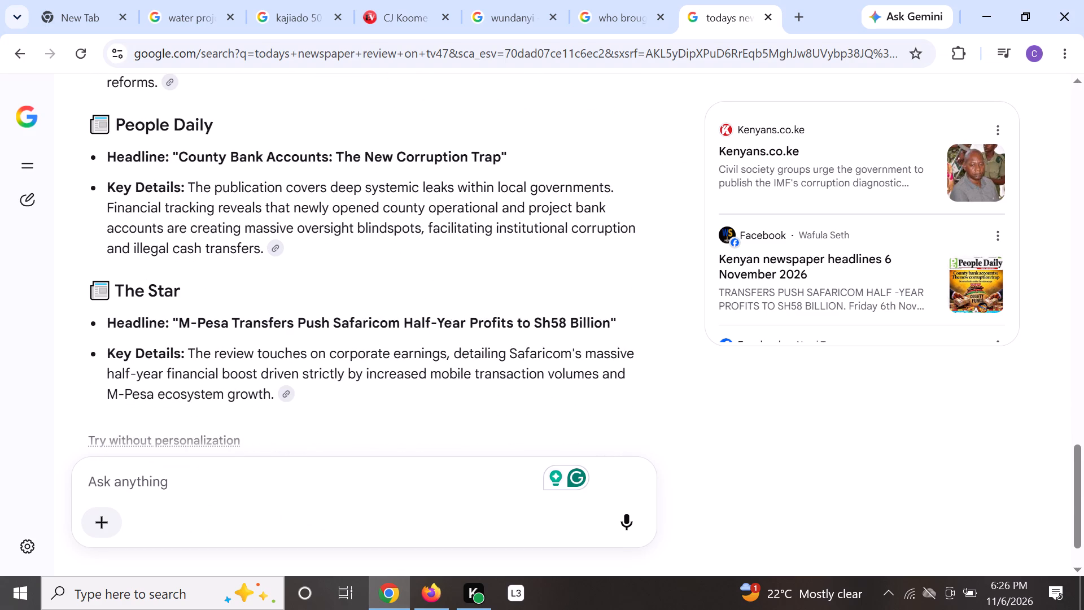
left_click_drag(186, 185, 267, 221)
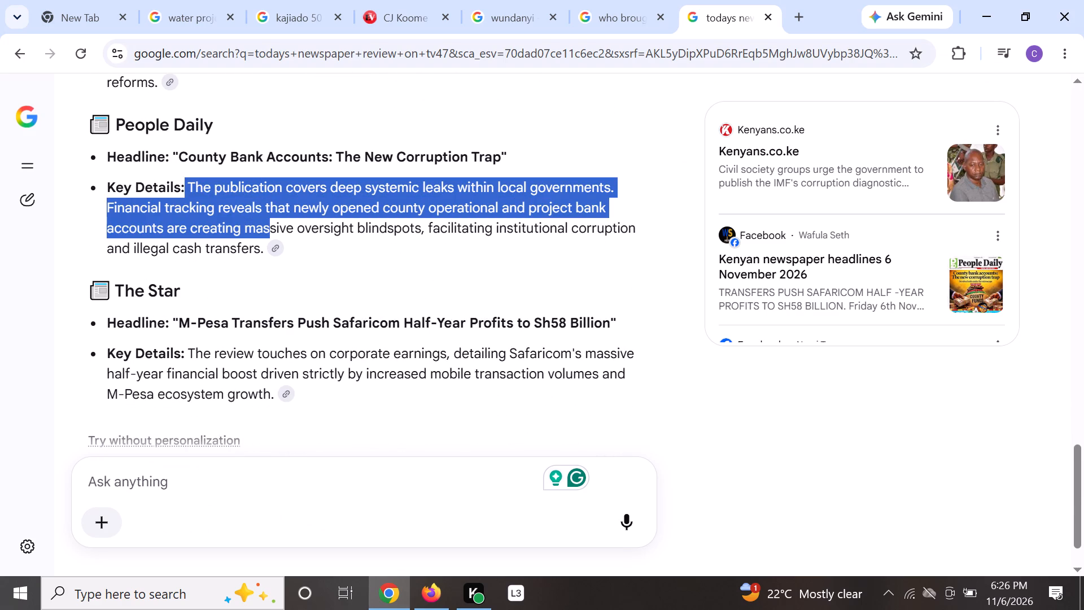
left_click_drag(267, 221, 269, 223)
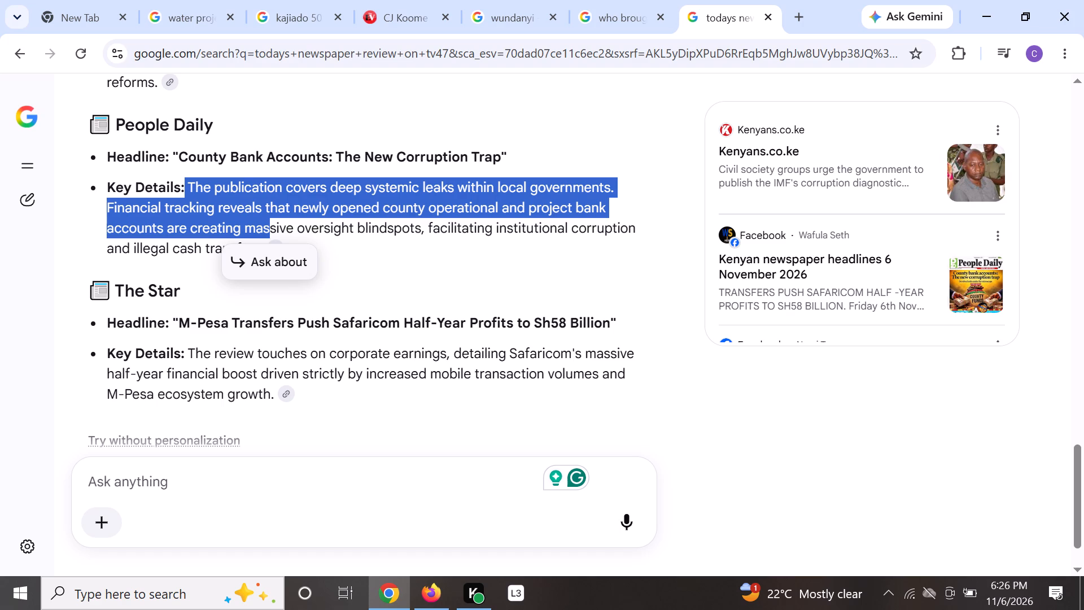
left_click_drag(269, 223, 265, 238)
right_click(254, 232)
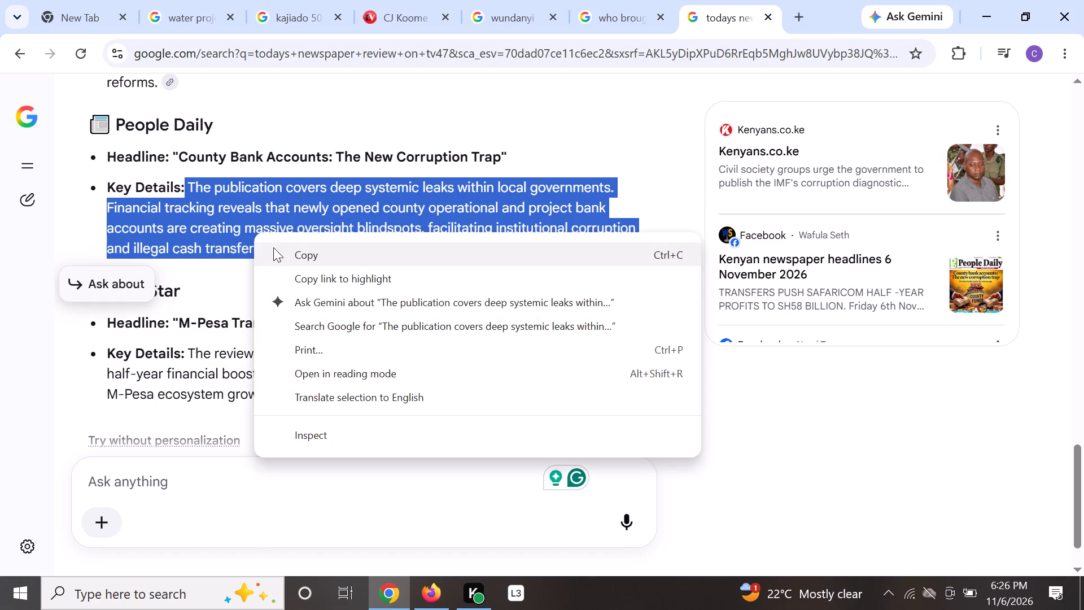
left_click(313, 256)
left_click(428, 591)
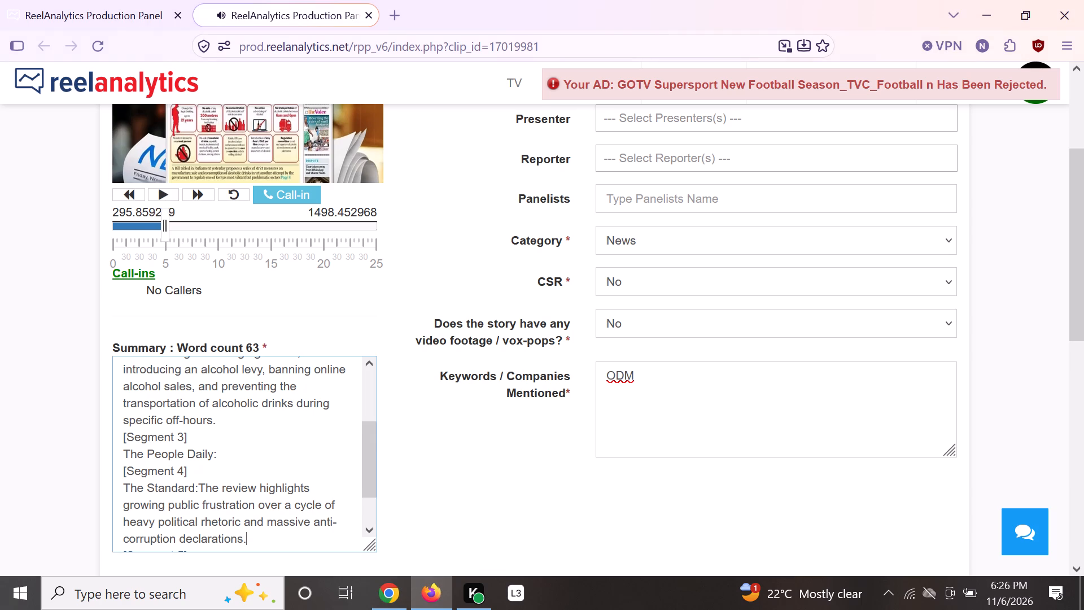
right_click(220, 454)
left_click(276, 229)
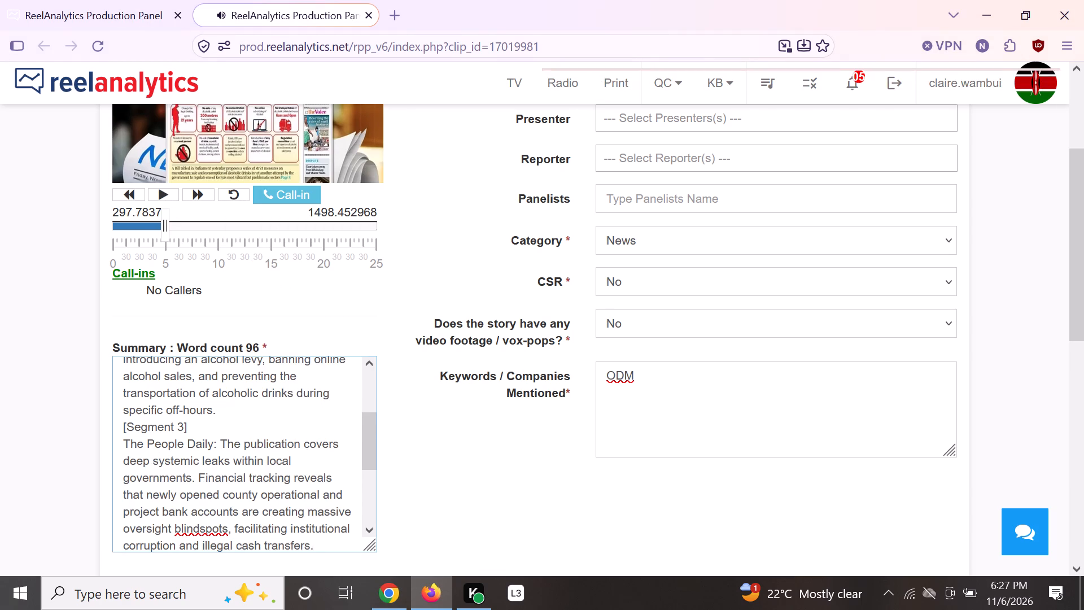
Review the clip summary from Segment 3 down to the "Daily Nation:" heading in Segment 5.
scroll(280, 414, "up", 4)
scroll(263, 445, "down", 4)
scroll(249, 478, "up", 1)
scroll(249, 478, "down", 1)
scroll(249, 478, "up", 2)
scroll(224, 477, "down", 5)
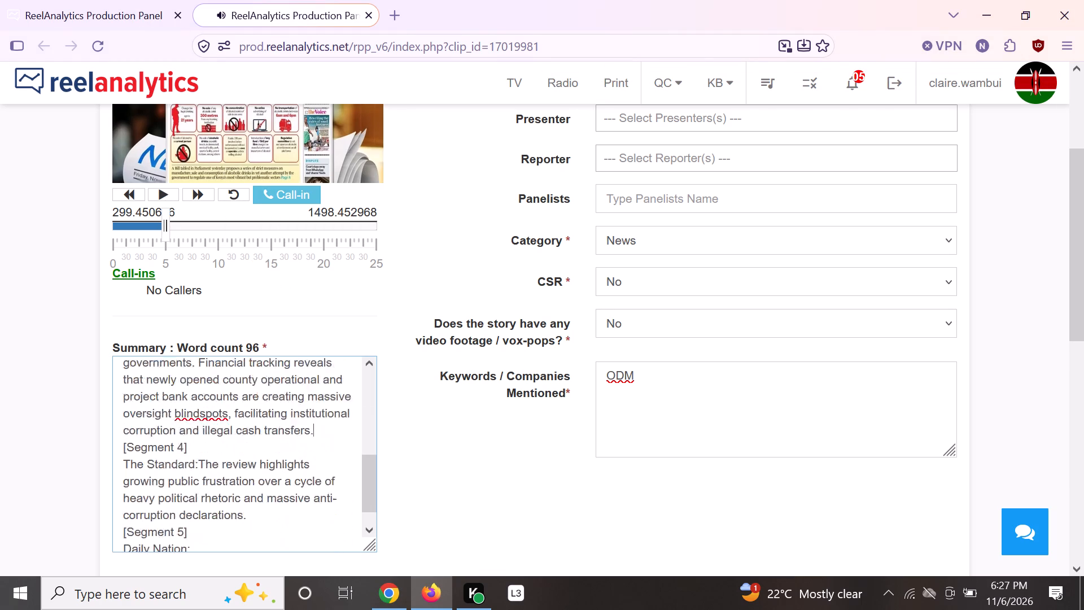
scroll(200, 459, "down", 3)
Check the Daily Nation section of the Chrome answer against all the segments of the clip summary in Firefox.
left_click(394, 602)
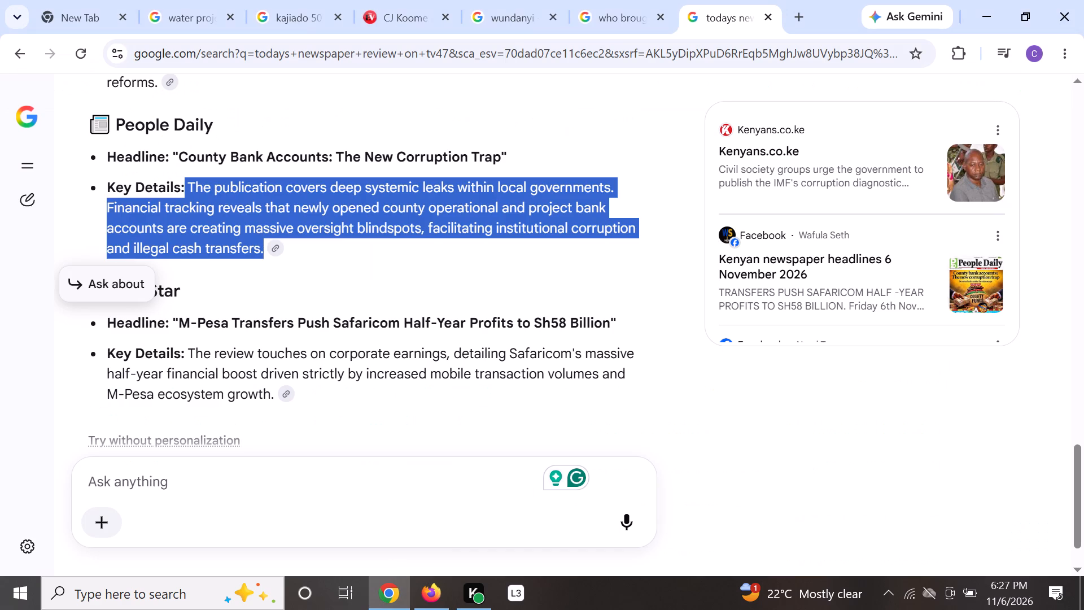
left_click(692, 400)
scroll(413, 333, "up", 4)
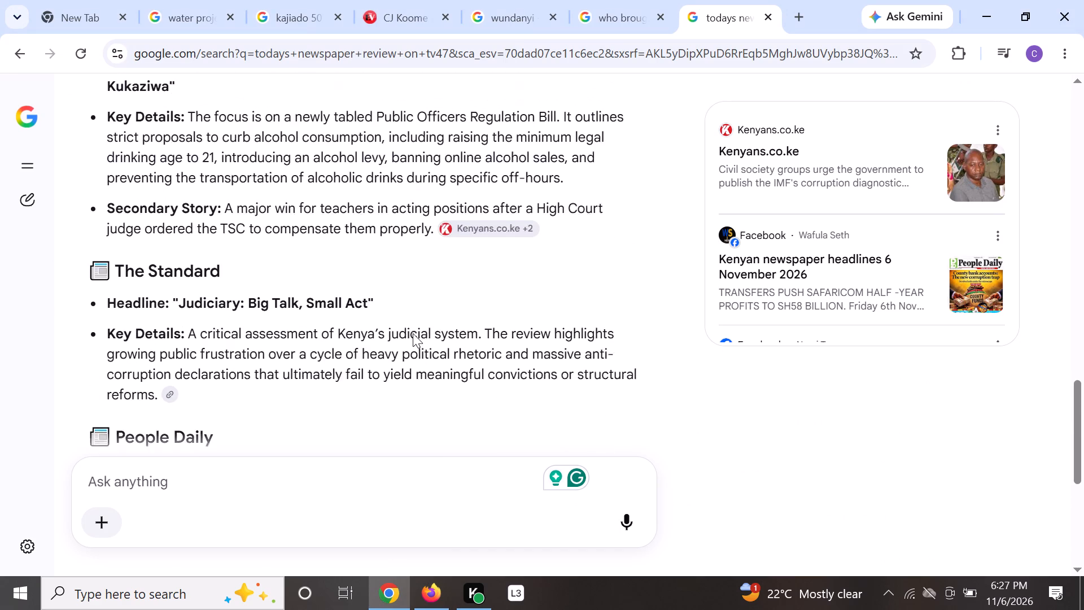
scroll(419, 336, "up", 3)
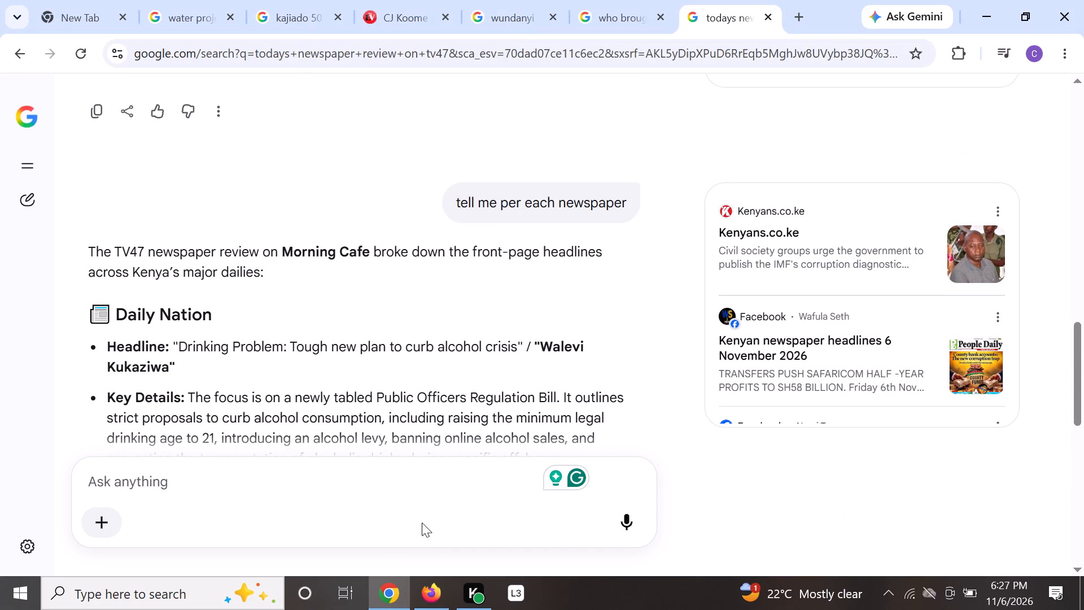
left_click(431, 600)
scroll(243, 282, "up", 1)
scroll(243, 282, "down", 3)
scroll(243, 282, "up", 1)
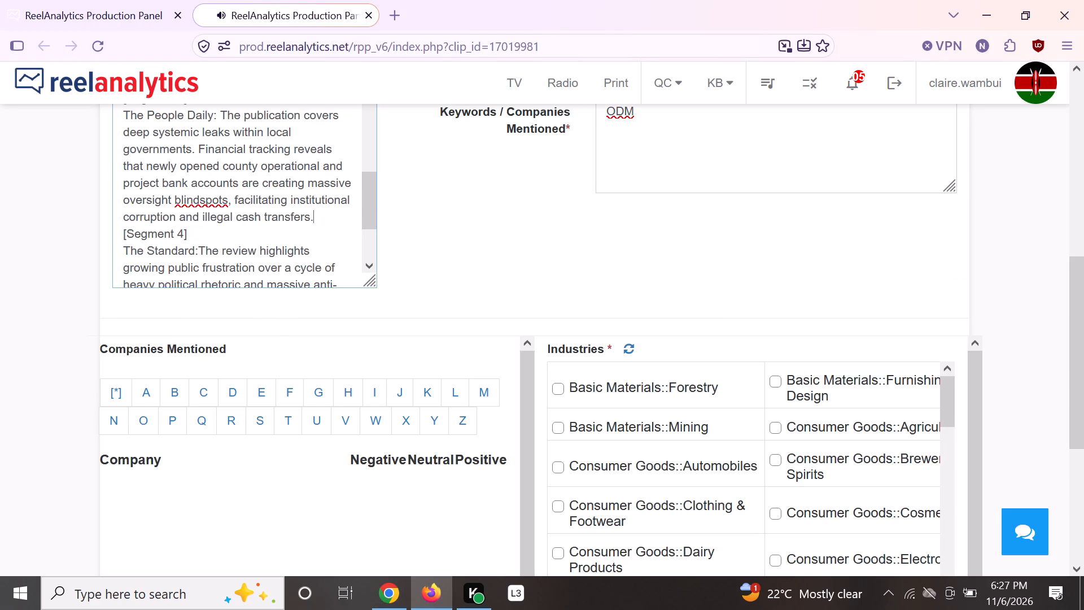
scroll(243, 282, "up", 3)
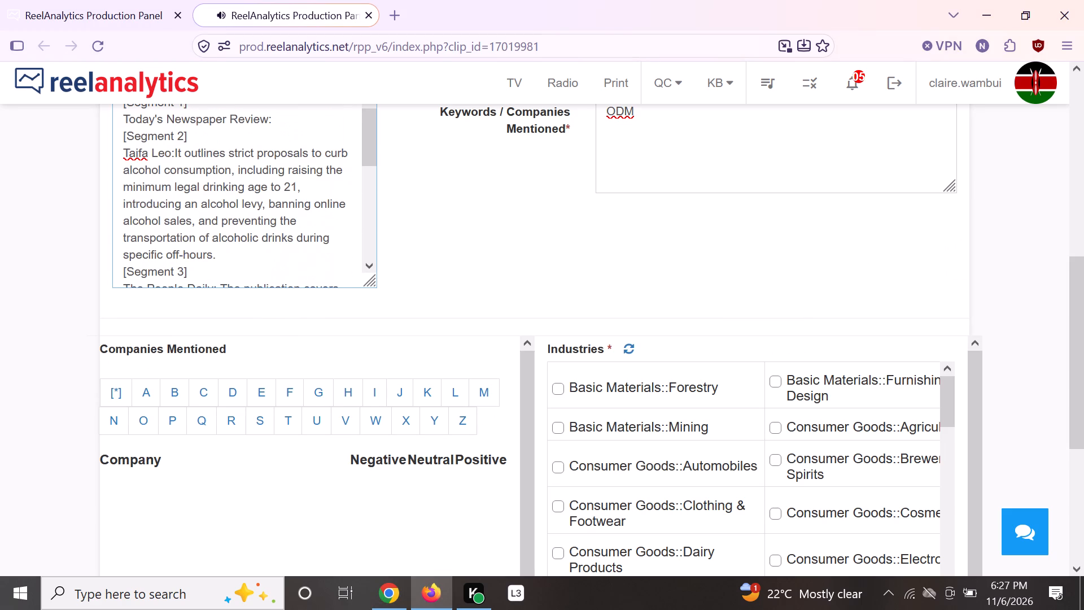
scroll(243, 278, "up", 1)
scroll(248, 223, "down", 1)
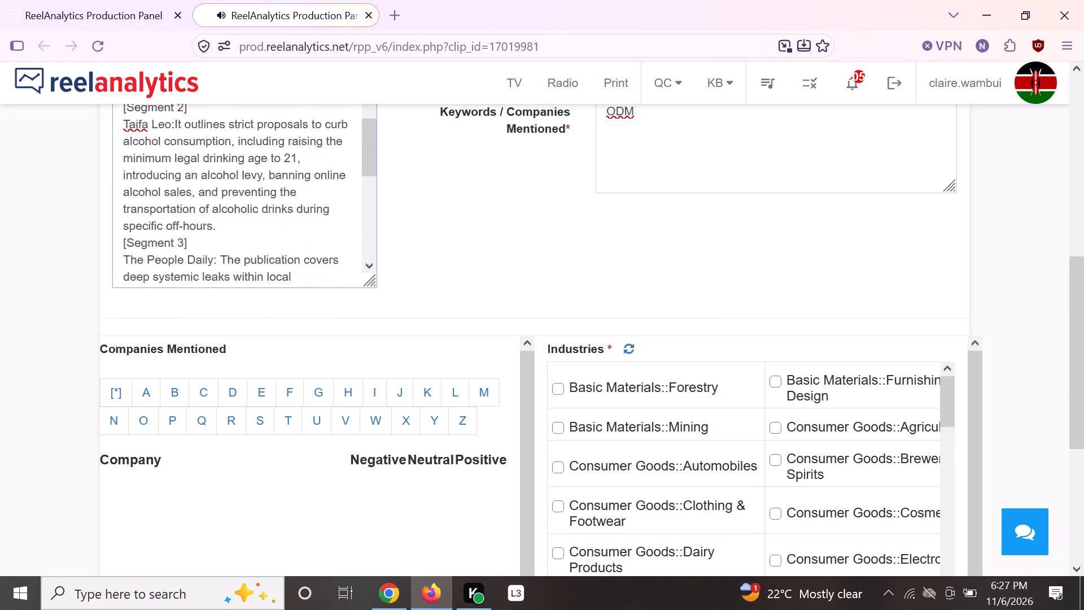
scroll(250, 219, "down", 8)
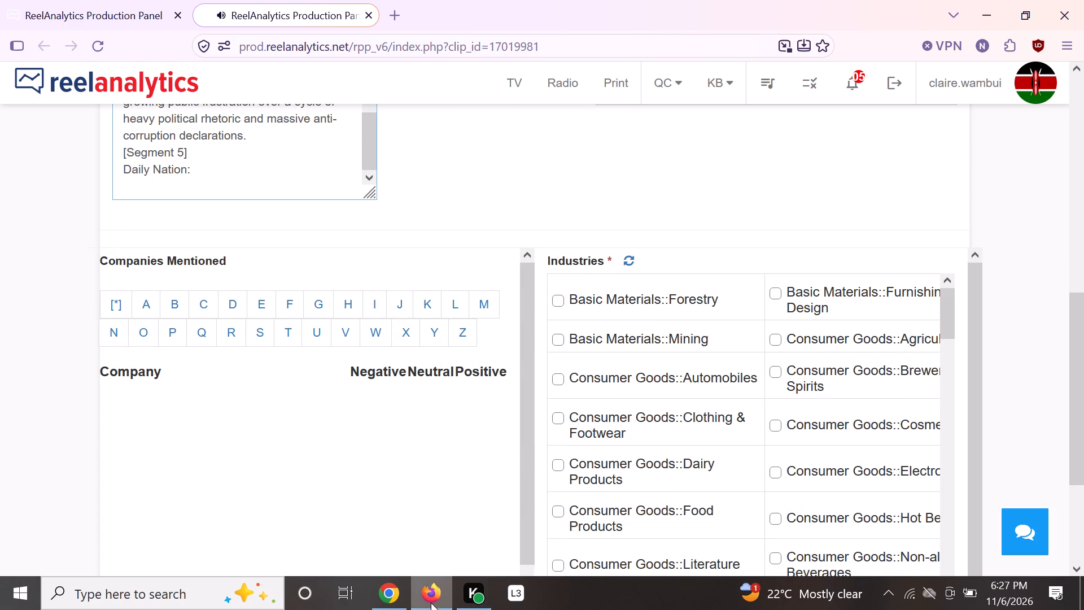
Reread the Daily Nation and The Standard sections in Chrome, and compare them with the Taifa Leo text in Segment 2 in Firefox.
left_click(394, 590)
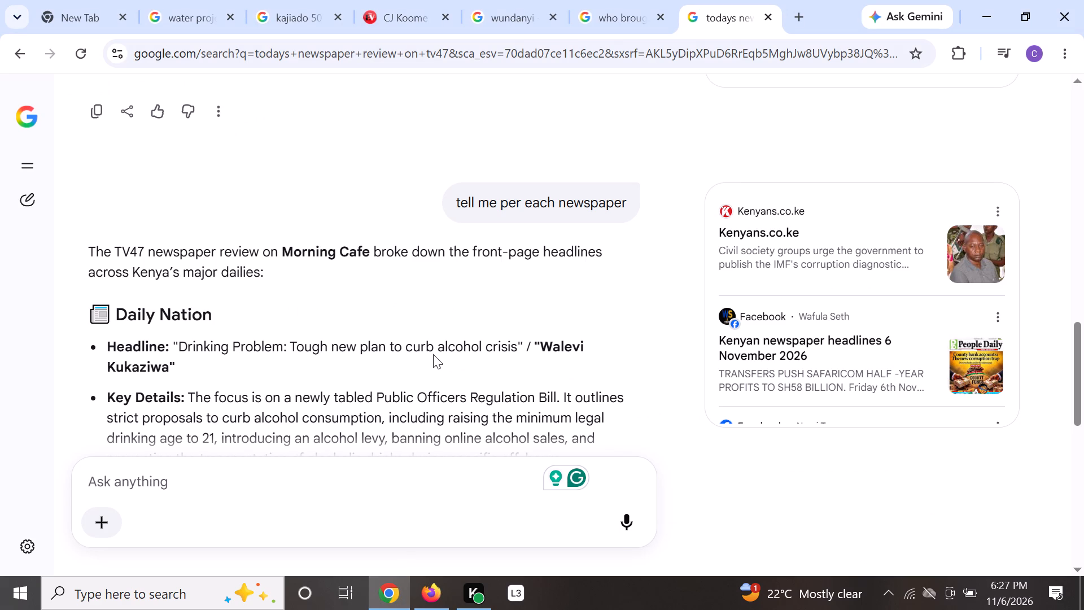
left_click(445, 297)
scroll(466, 304, "down", 3)
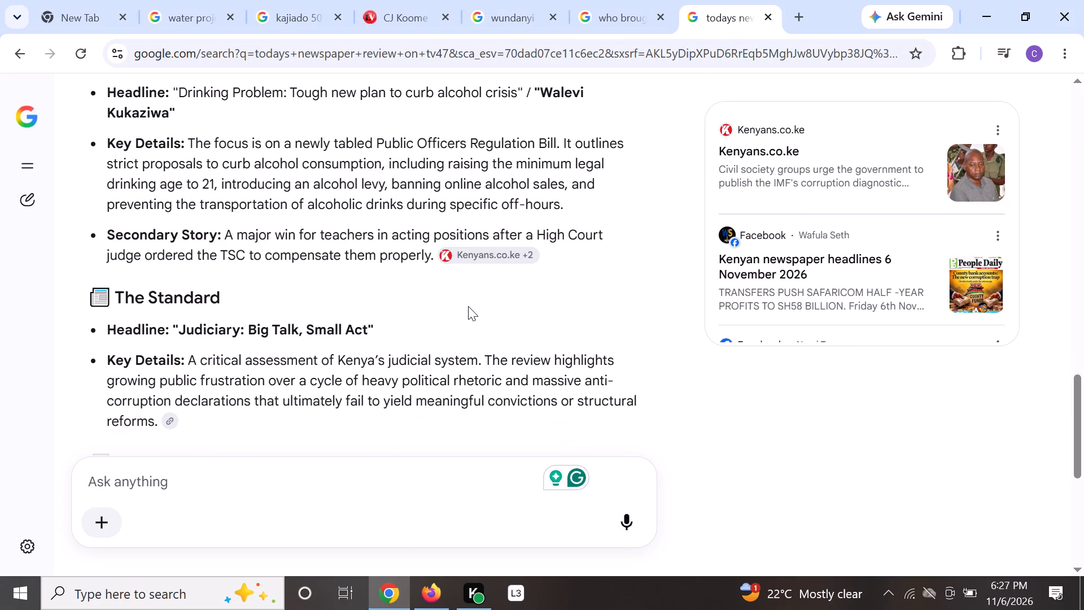
scroll(439, 341, "up", 2)
scroll(437, 337, "down", 3)
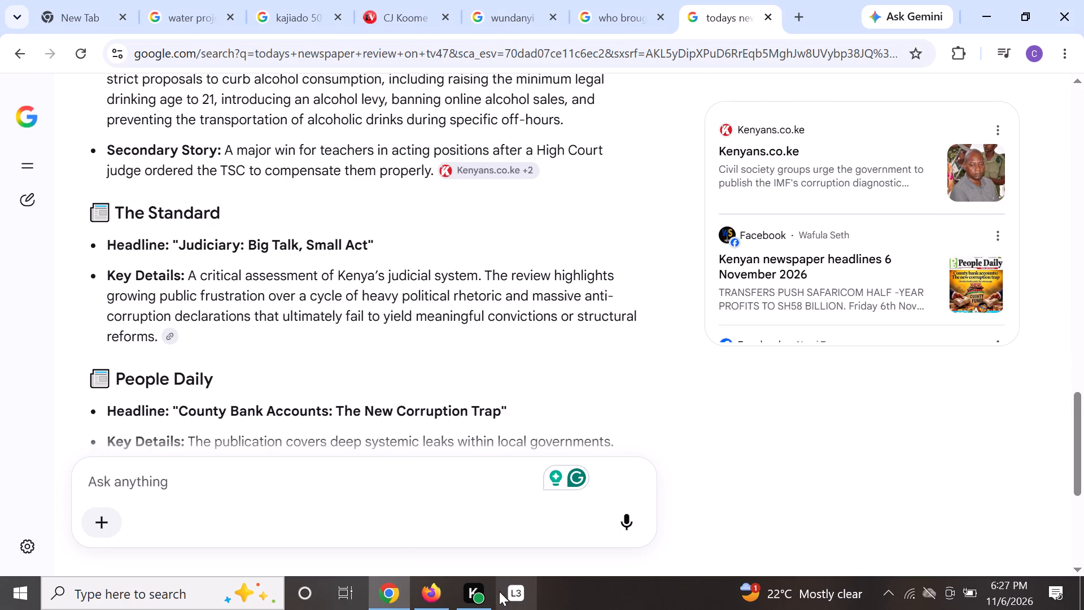
left_click(438, 593)
scroll(314, 271, "up", 5)
scroll(260, 499, "up", 8)
scroll(349, 433, "down", 4)
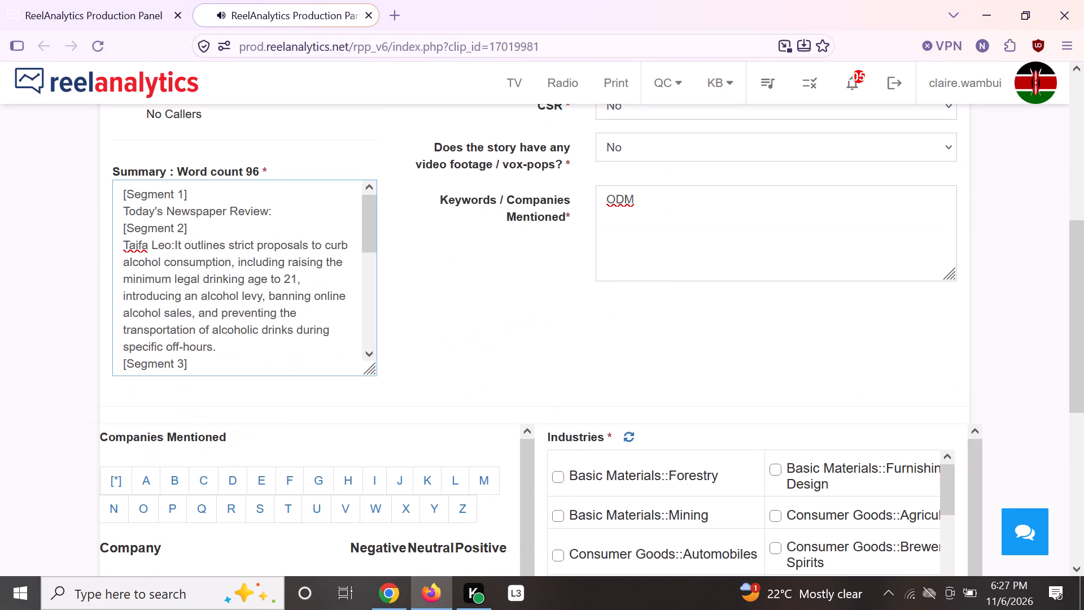
Return to Google AI Mode in Chrome and submit the follow-up query "taifa leo".
left_click(388, 591)
scroll(300, 374, "down", 1)
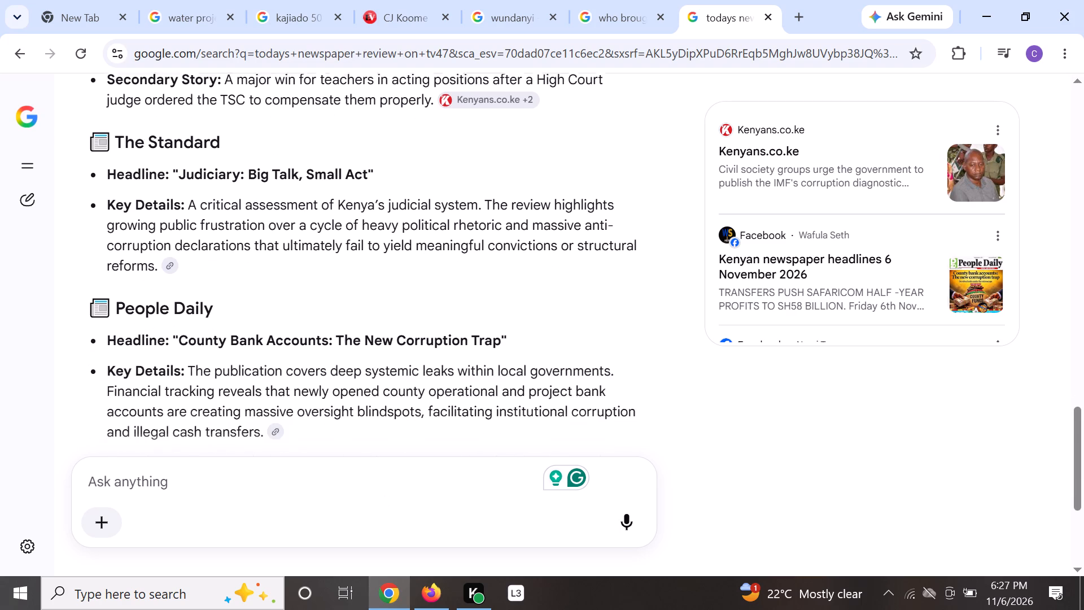
scroll(302, 379, "down", 4)
left_click(181, 485)
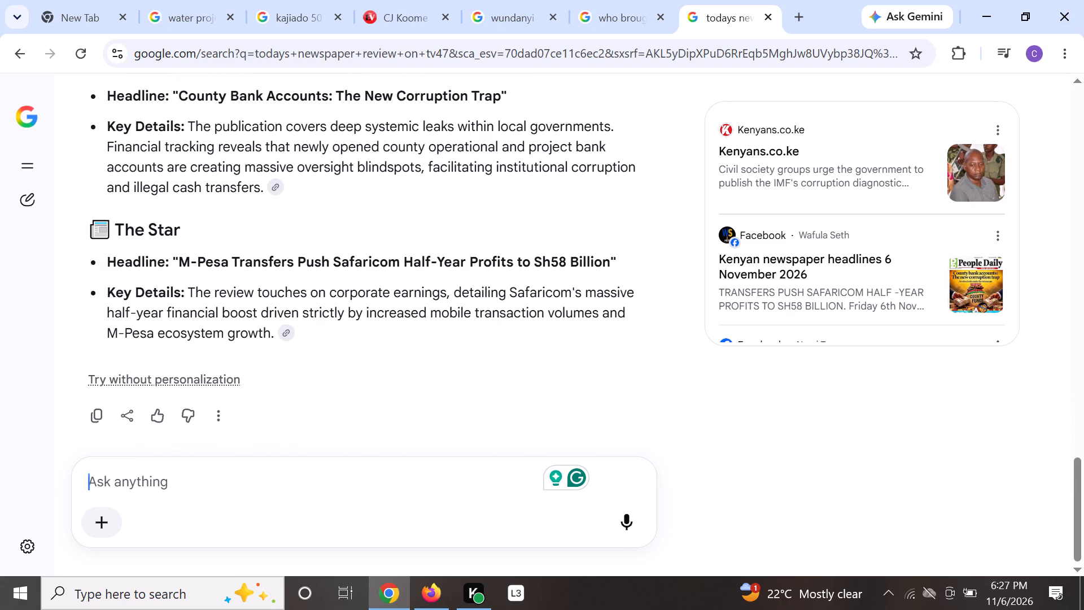
type("taifa leo")
key("Return")
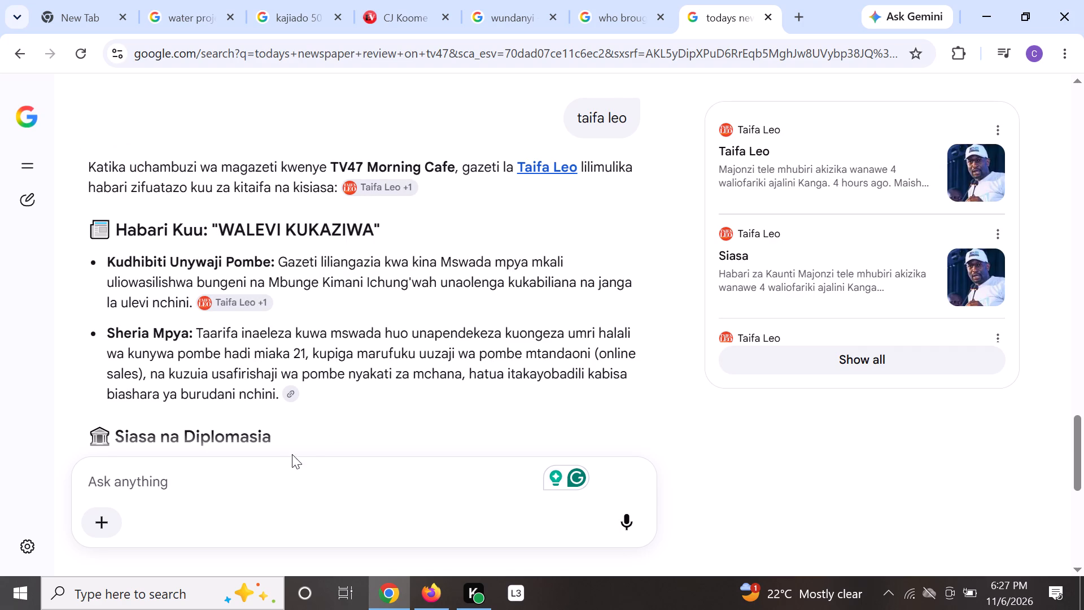
Read the Taifa Leo answer and recheck the People Daily and The Star sections of the earlier answer for summary text.
left_click(435, 593)
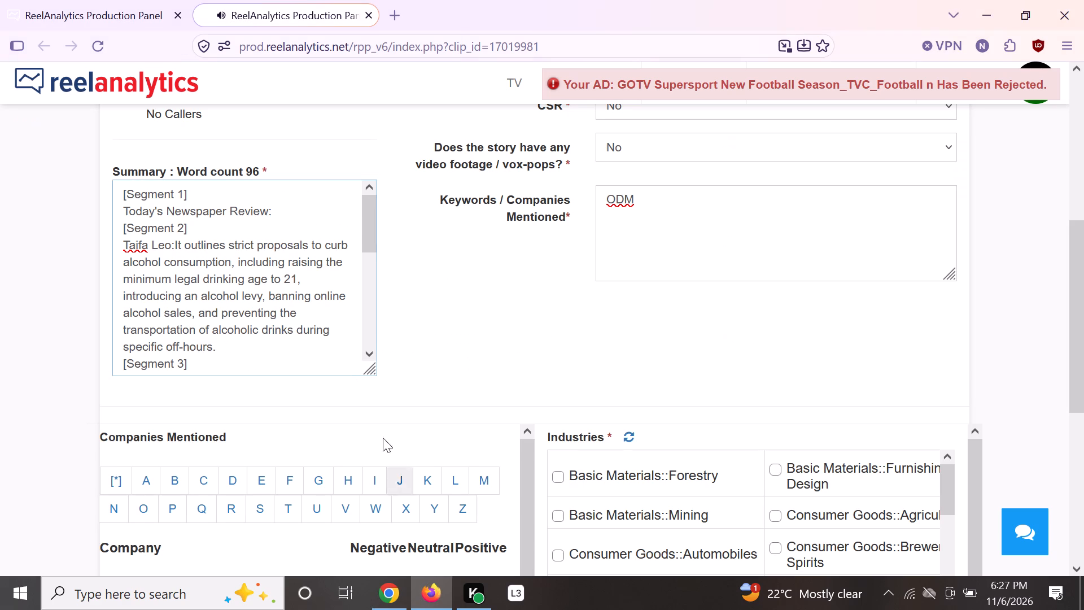
left_click(403, 599)
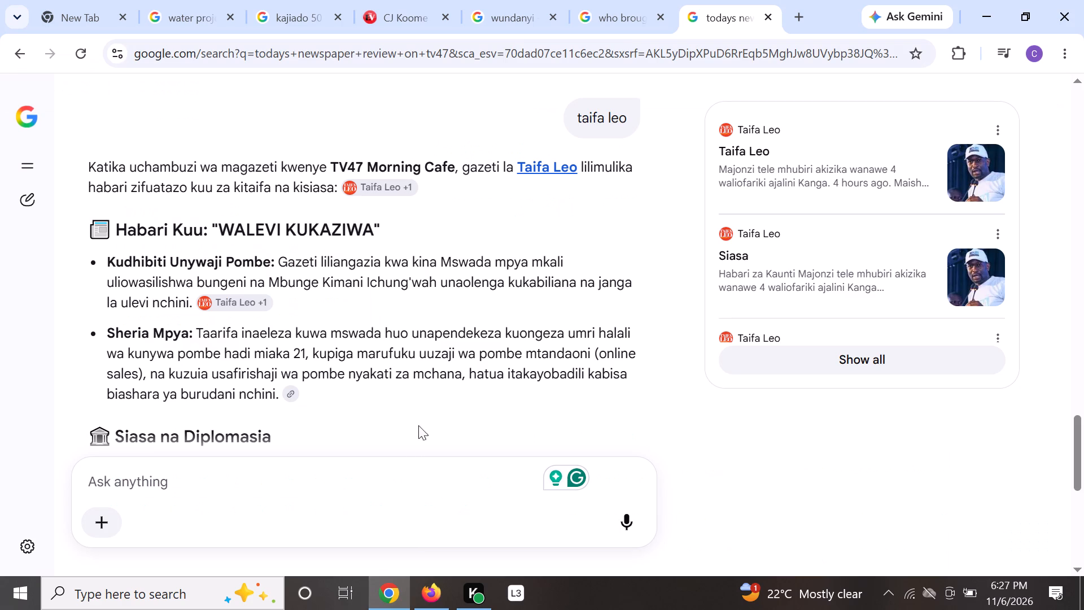
scroll(394, 327, "down", 6)
scroll(424, 324, "up", 1)
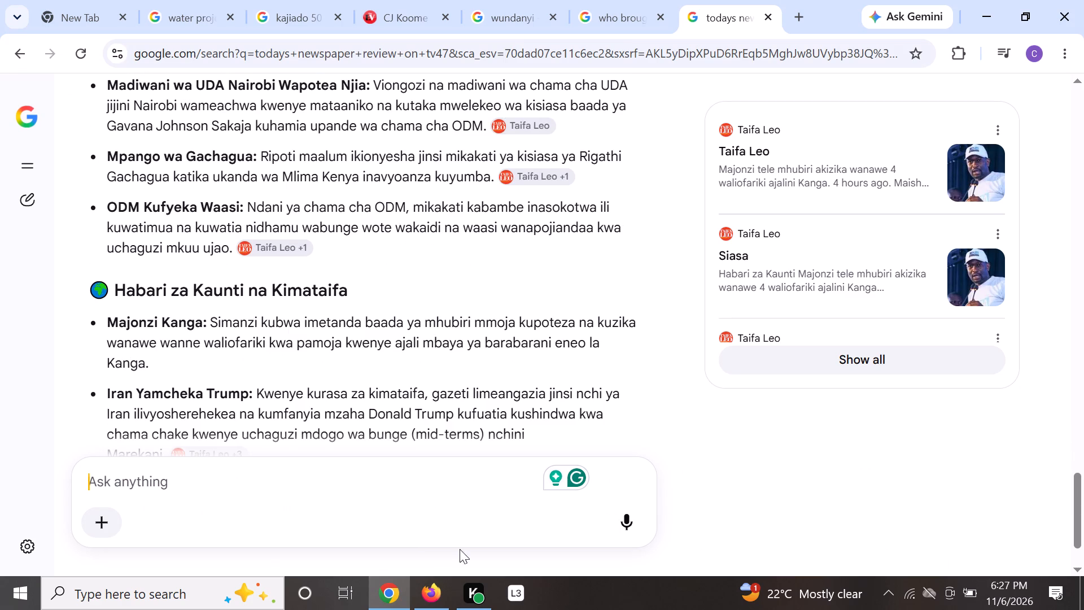
scroll(363, 360, "up", 10)
scroll(397, 332, "down", 1)
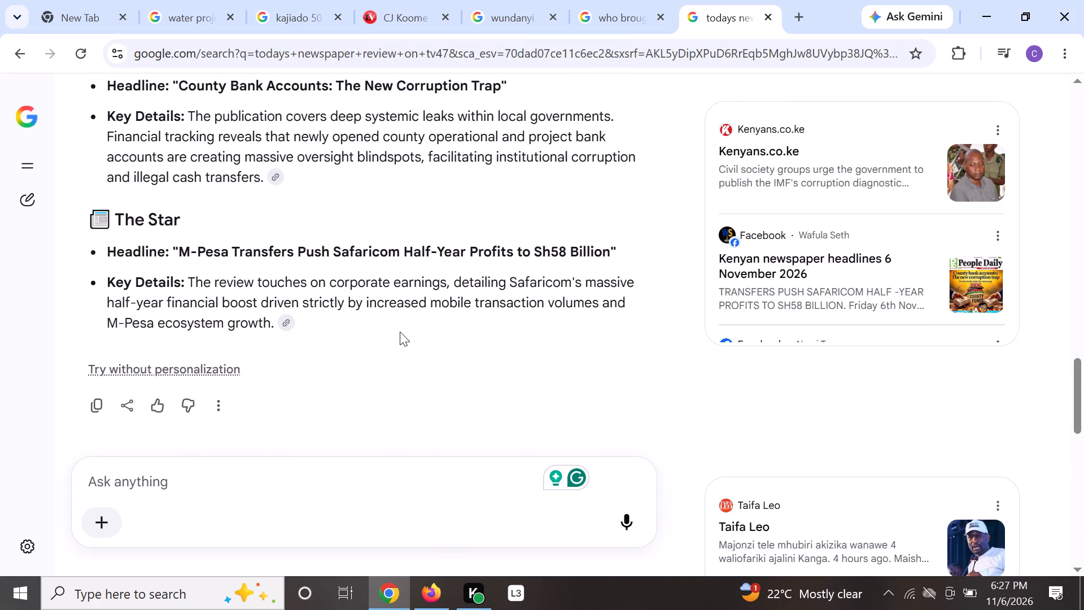
scroll(399, 330, "up", 2)
scroll(404, 323, "down", 1)
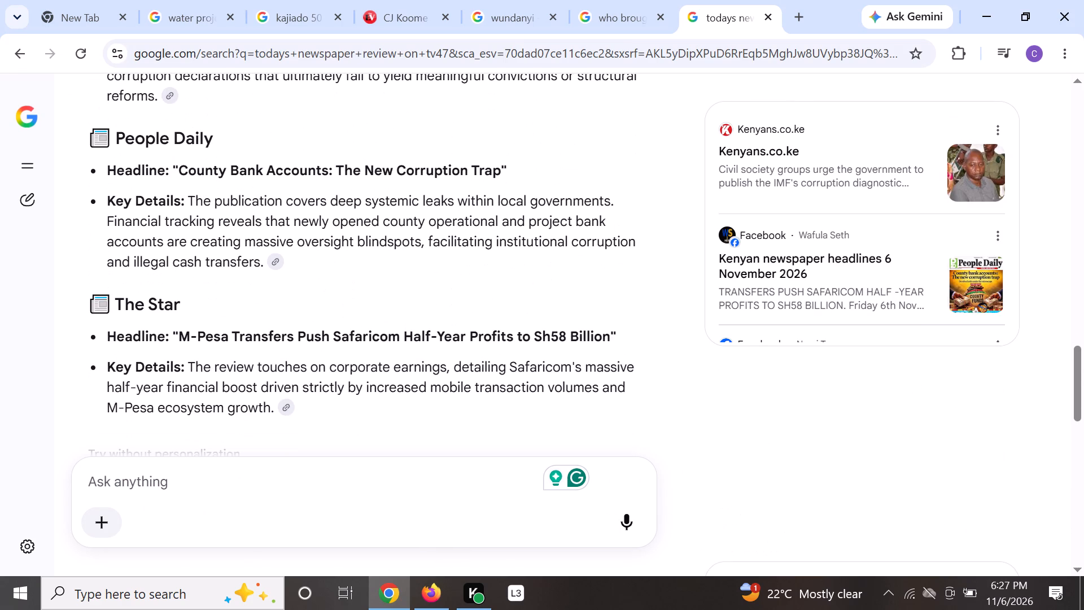
Skip ahead through the clip video in Firefox to check which newspaper is reviewed after the Daily Nation.
scroll(366, 344, "down", 1)
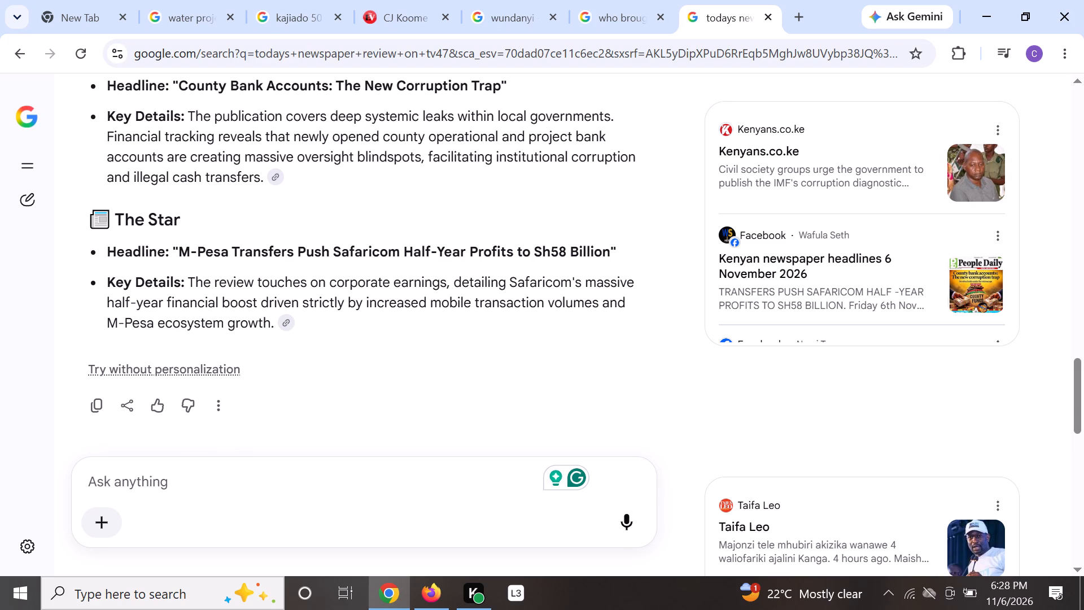
left_click(433, 589)
scroll(369, 229, "up", 6)
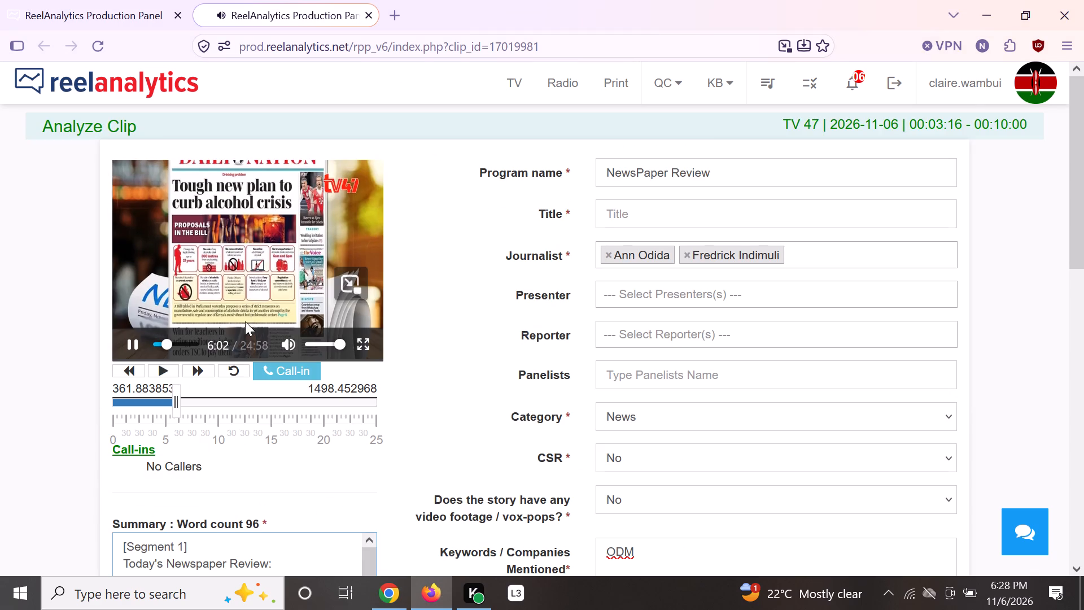
left_click(170, 343)
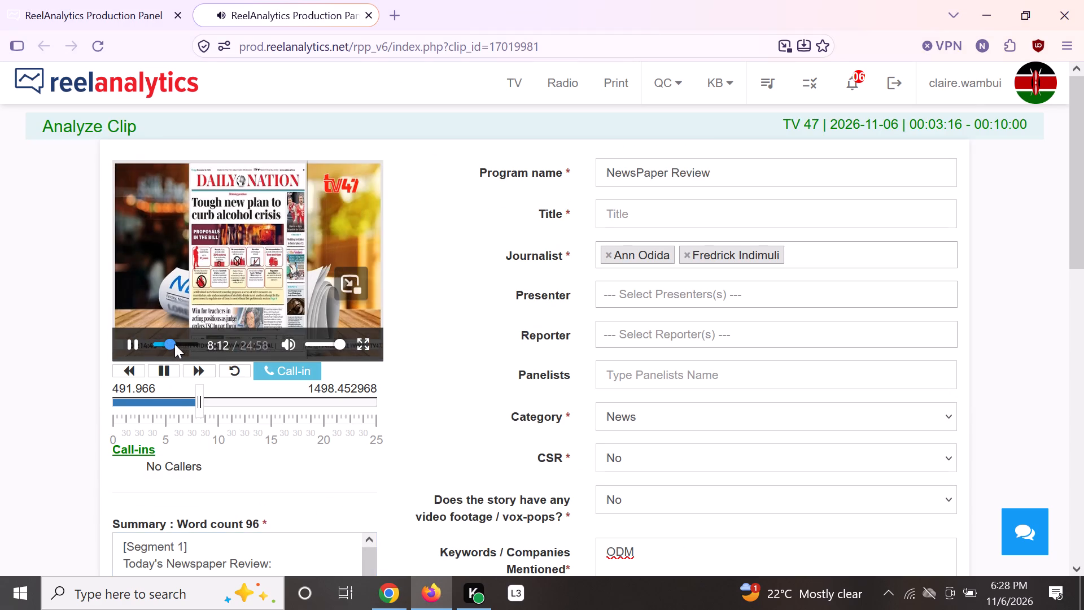
left_click(175, 344)
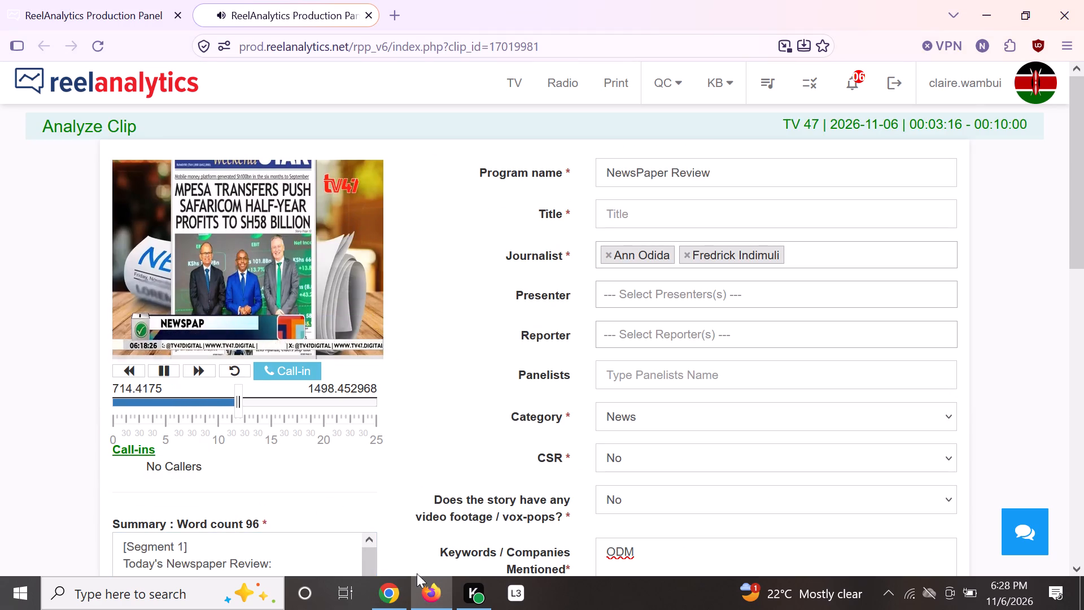
Copy The Star headline "M-Pesa Transfers Push Safaricom Half-Year Profits to Sh58 Billion" from the AI Mode answer in Chrome.
left_click(395, 591)
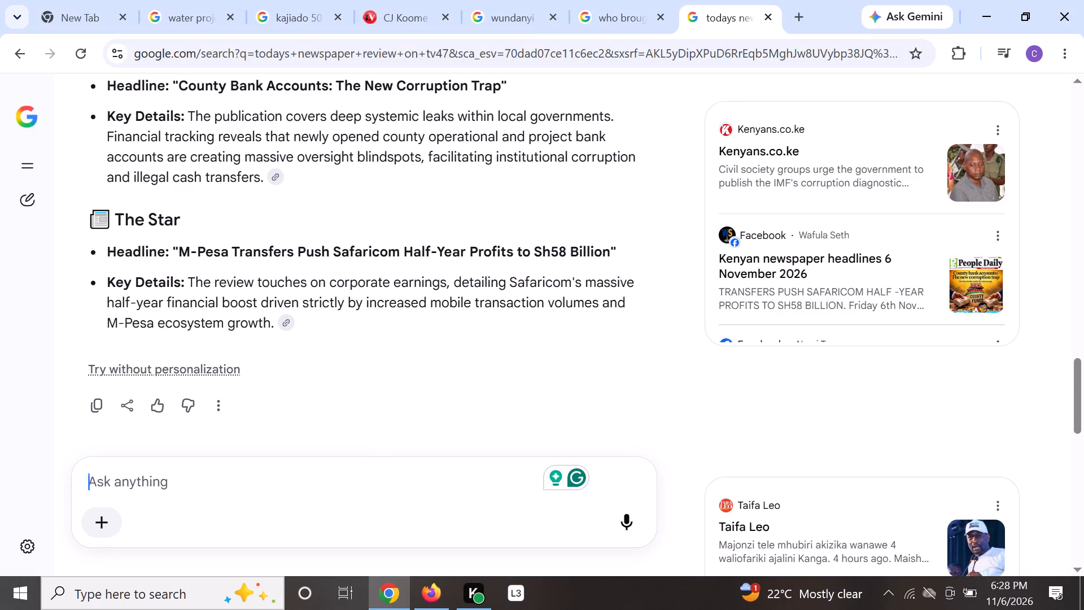
left_click_drag(180, 254, 570, 255)
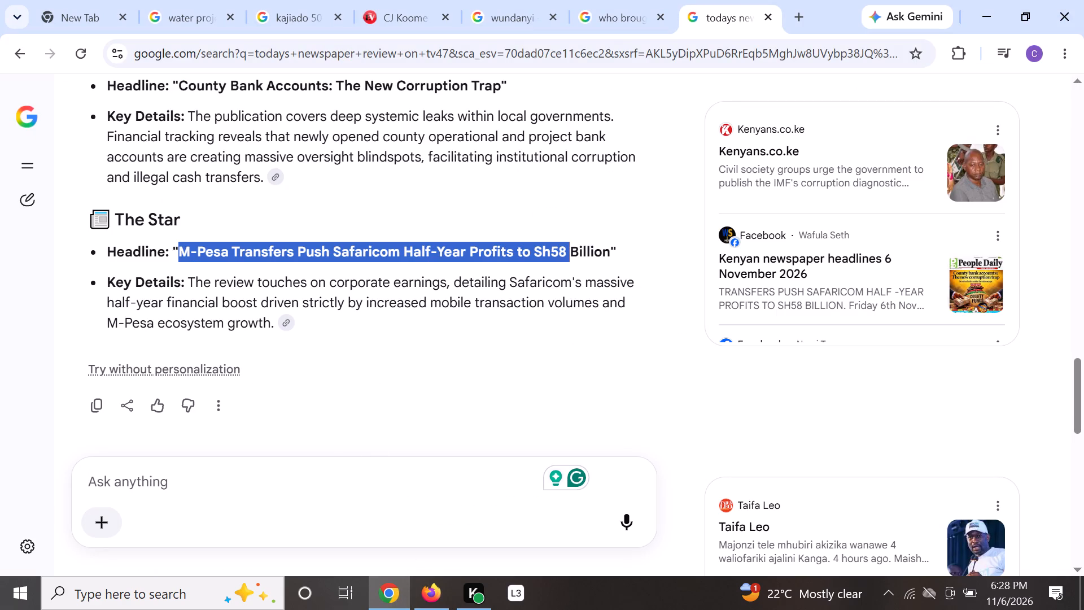
left_click_drag(570, 255, 609, 251)
right_click(603, 251)
left_click(653, 273)
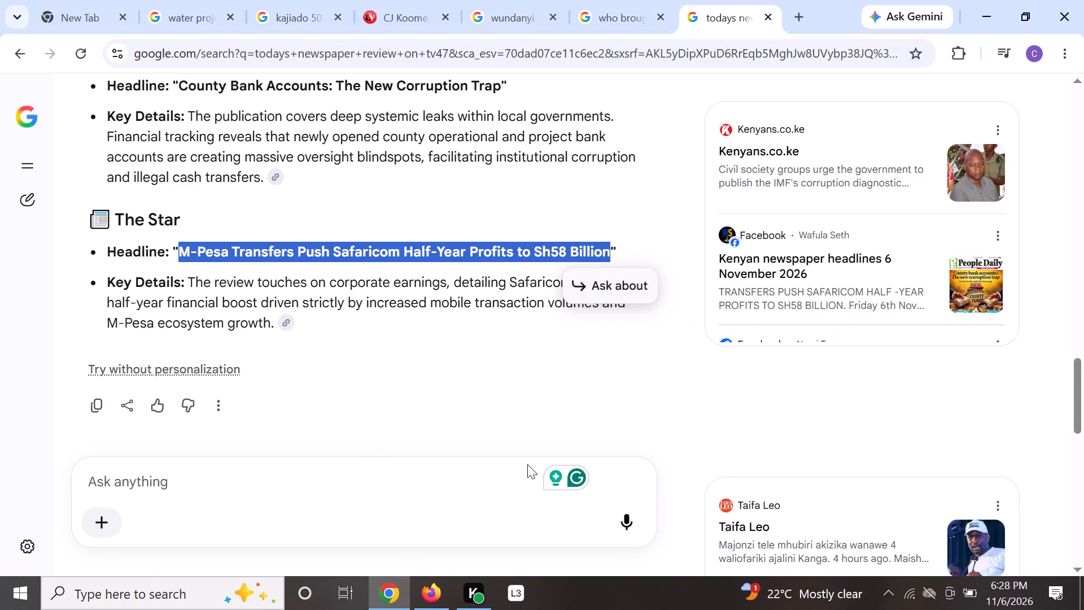
In the clip summary in Firefox, replace the newspaper name Daily Nation under Segment 5 with "The Star".
left_click(435, 590)
scroll(260, 406, "down", 4)
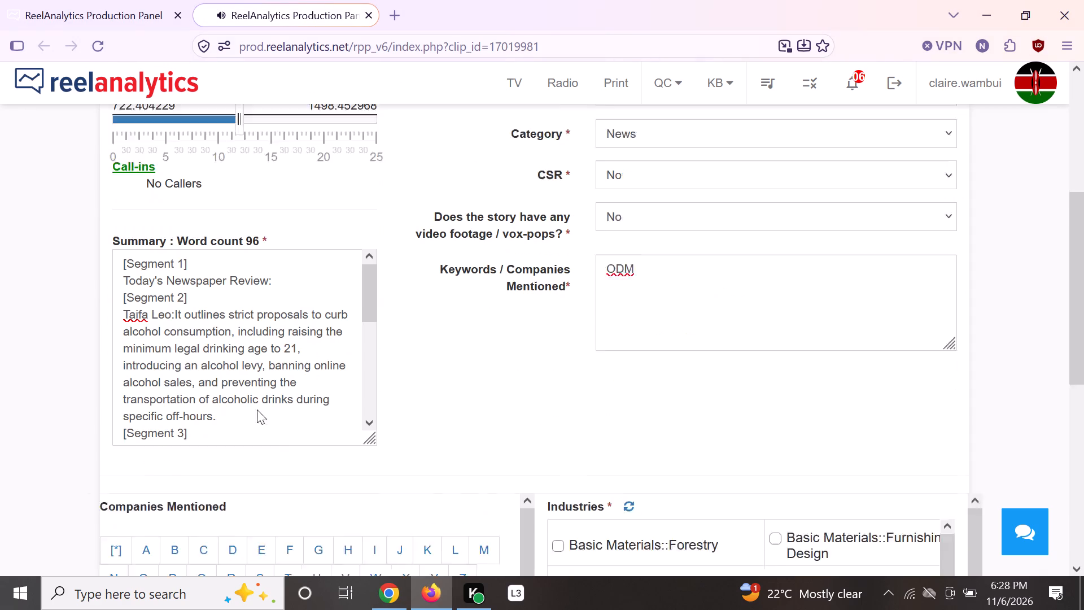
scroll(253, 323, "down", 5)
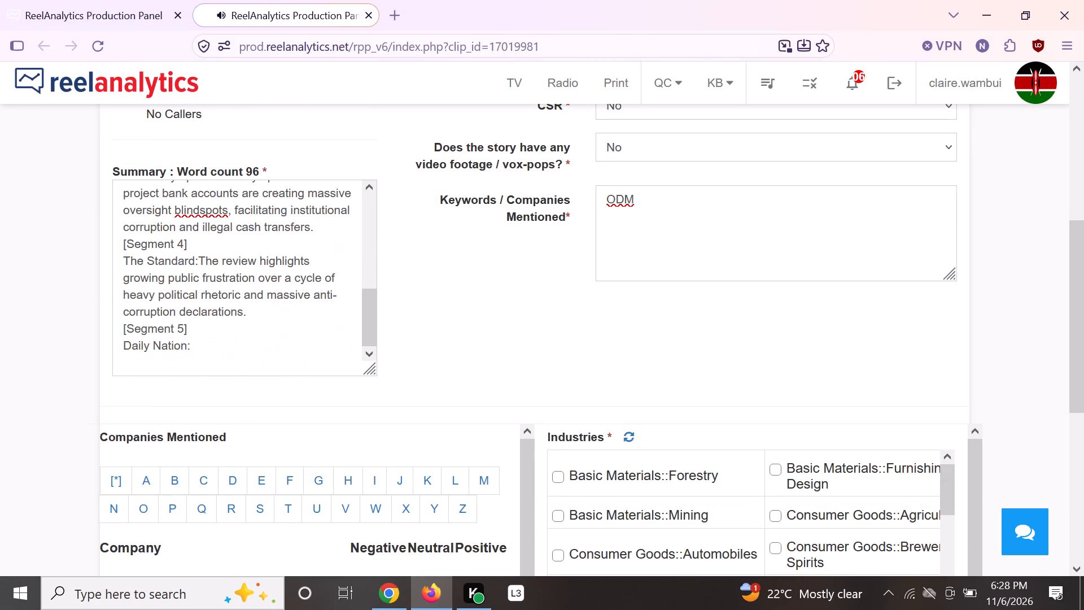
scroll(188, 281, "up", 1)
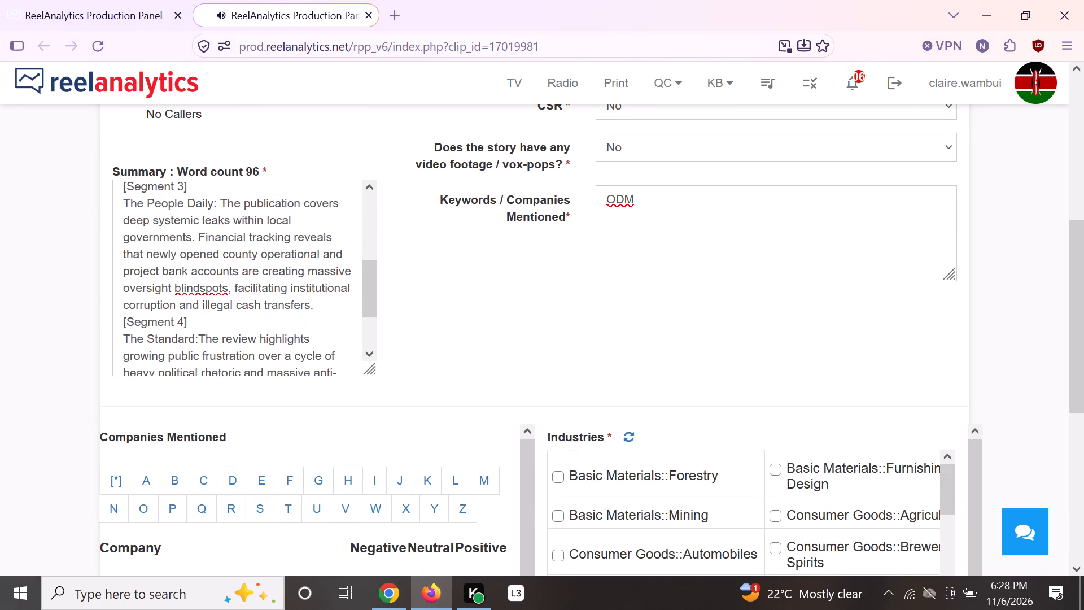
scroll(188, 280, "up", 1)
scroll(188, 280, "down", 6)
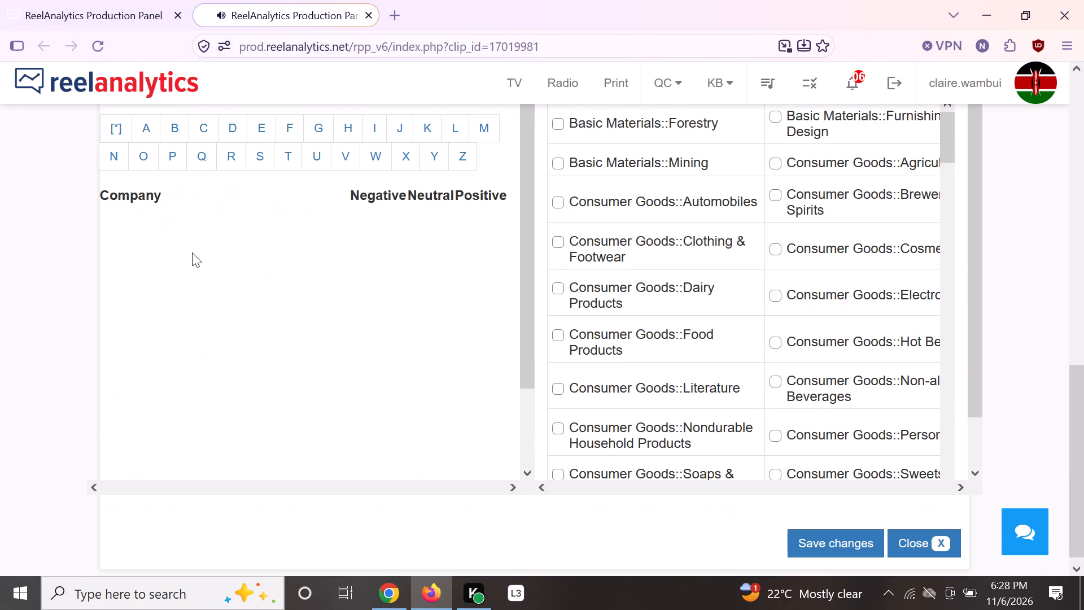
scroll(199, 255, "up", 4)
left_click_drag(117, 347, 182, 348)
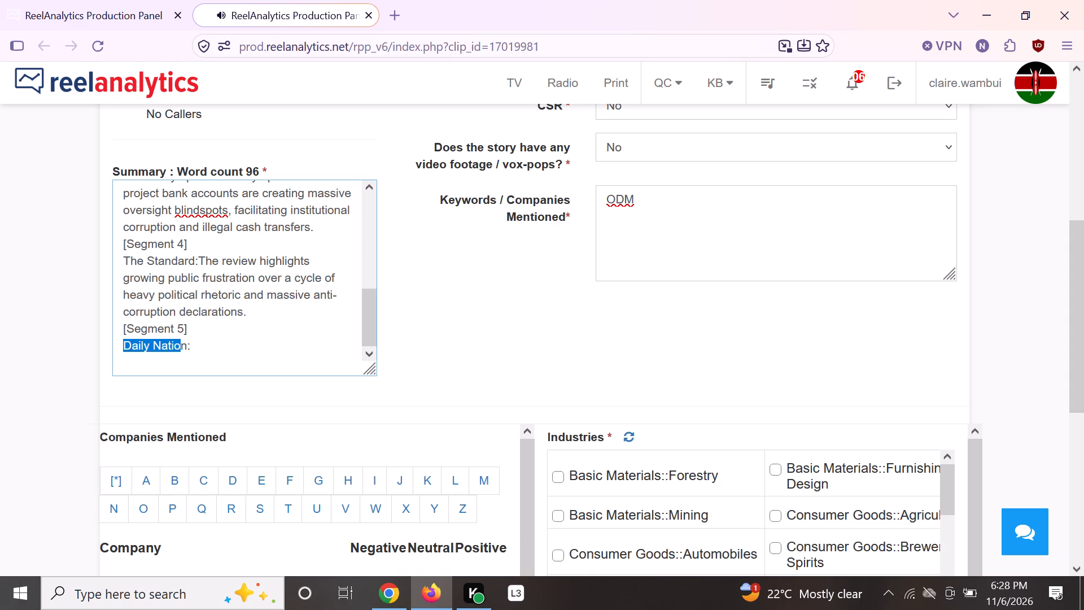
left_click_drag(182, 348, 185, 348)
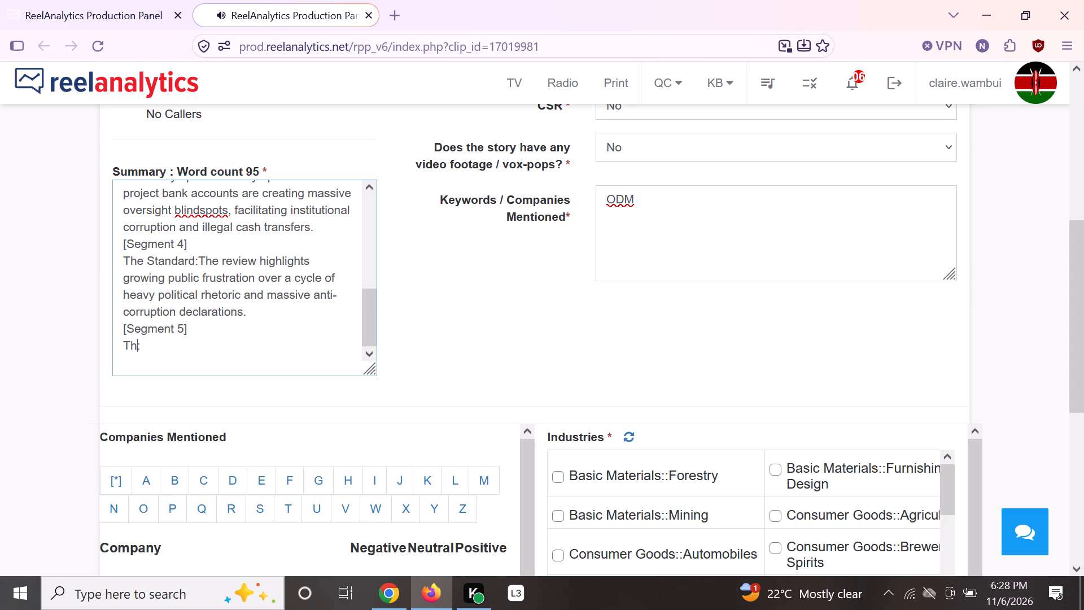
key("s")
type("tar")
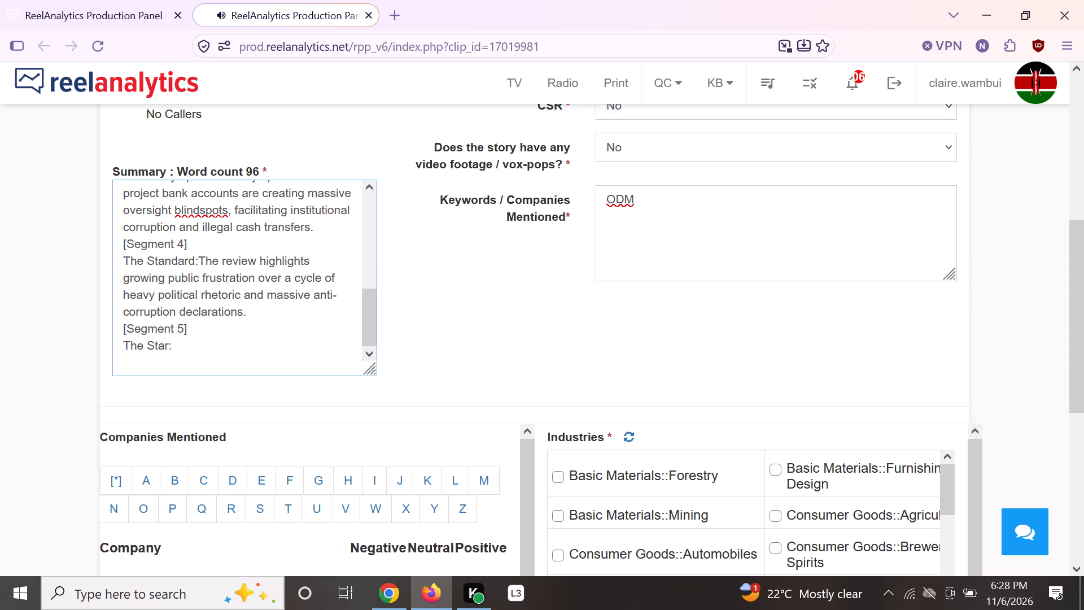
Paste the copied M-Pesa headline after "The Star:" in Segment 5 and end it with a period.
right_click(180, 348)
left_click(260, 132)
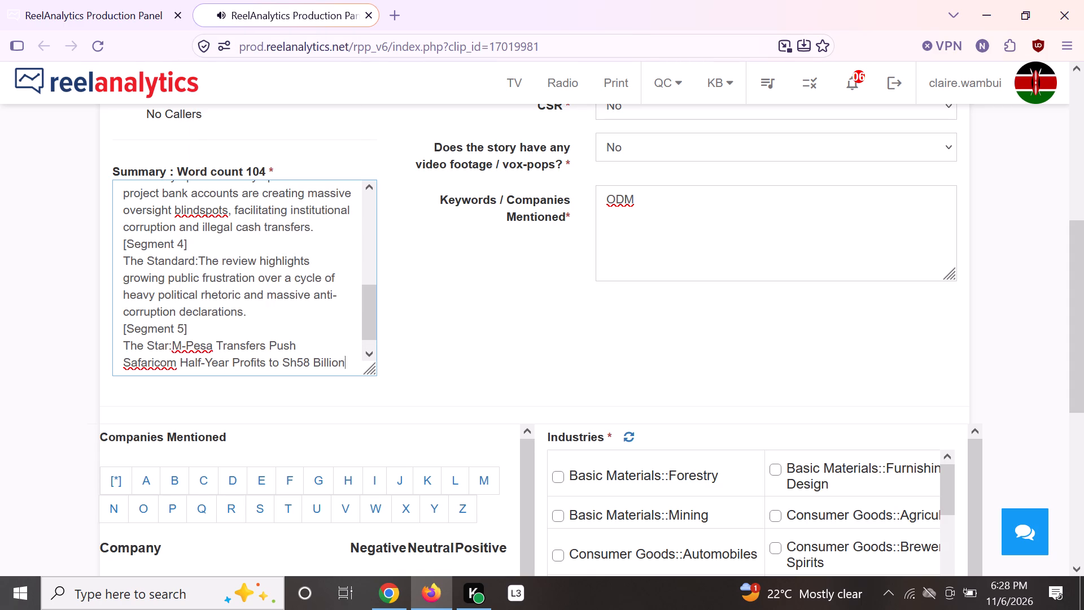
key("period")
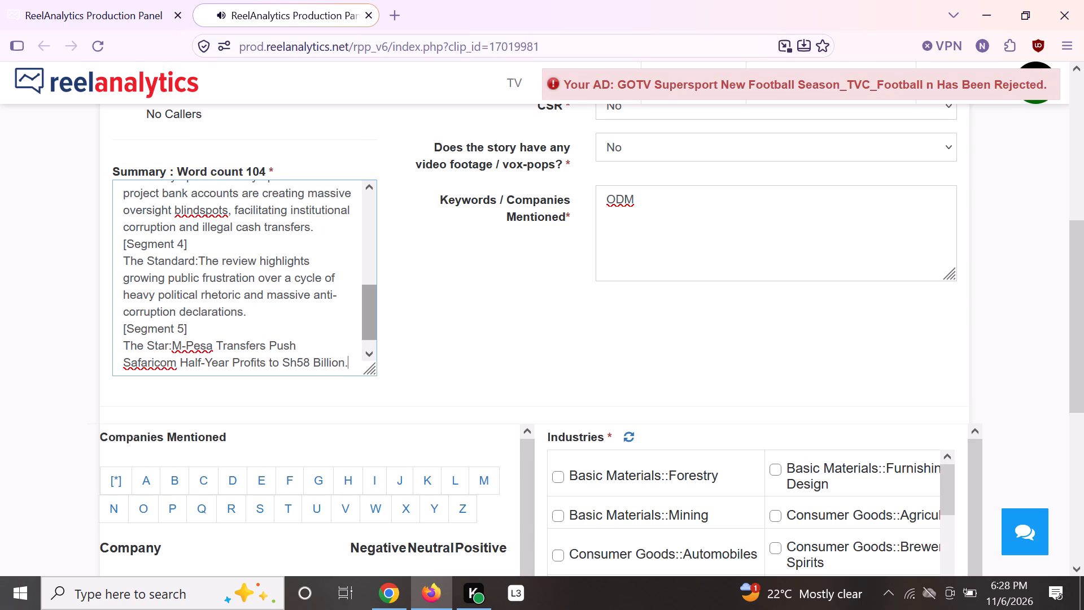
Submit the follow-up query "any brand,companyof politician mentioned" to Google AI Mode in Chrome.
left_click(390, 590)
left_click(155, 483)
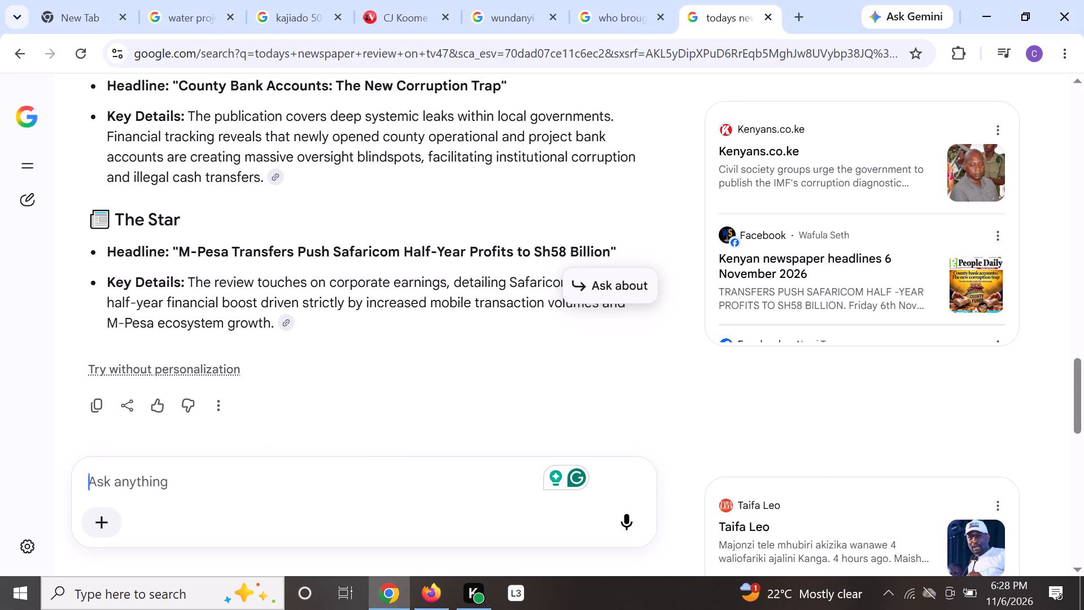
type("any brand,comp")
type("any")
type("of politician mentioned")
key("Return")
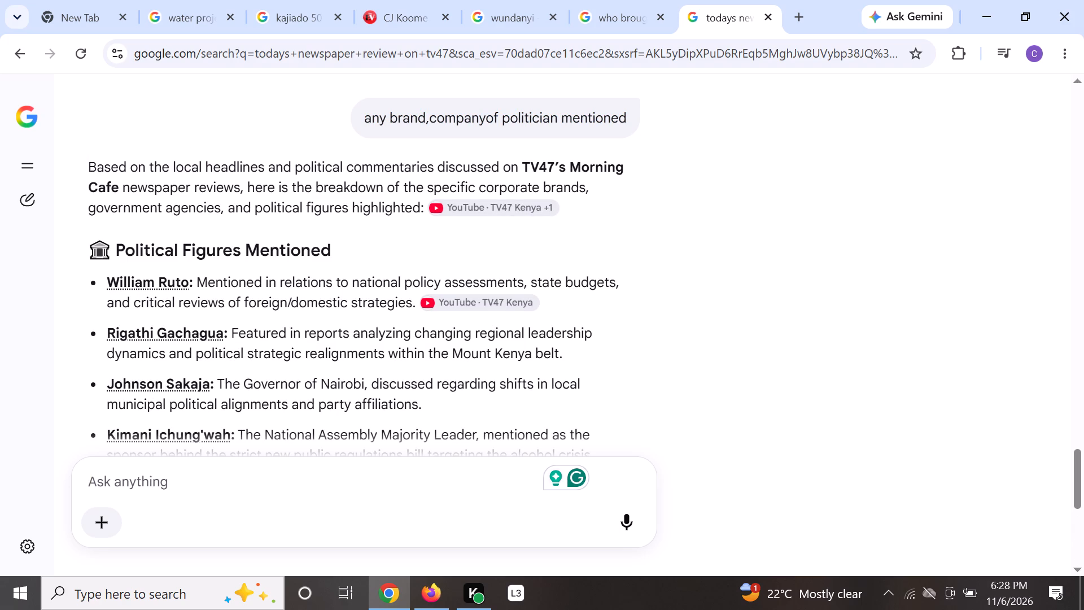
Copy "William Ruto" from the political figures answer and add it after ODM in the clip's keywords in Firefox.
scroll(745, 385, "down", 2)
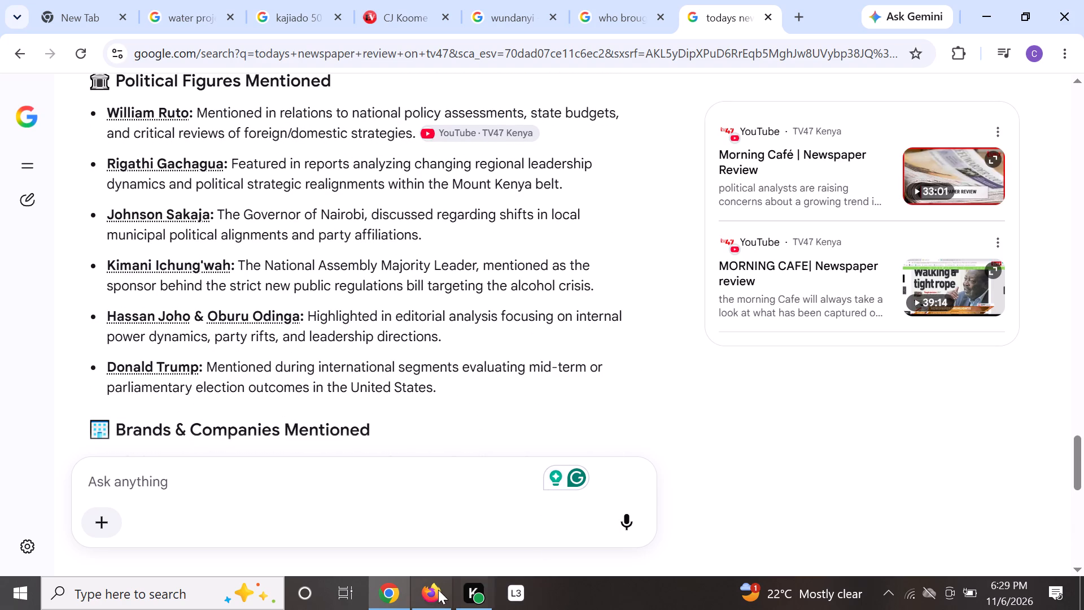
left_click_drag(105, 103, 186, 106)
right_click(176, 107)
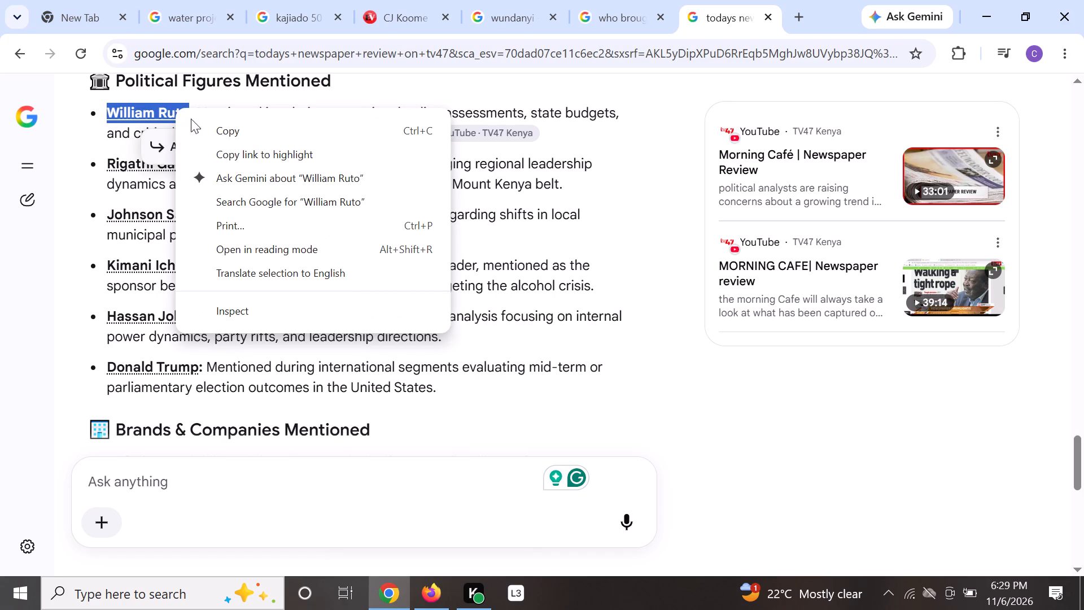
left_click(245, 129)
left_click(435, 591)
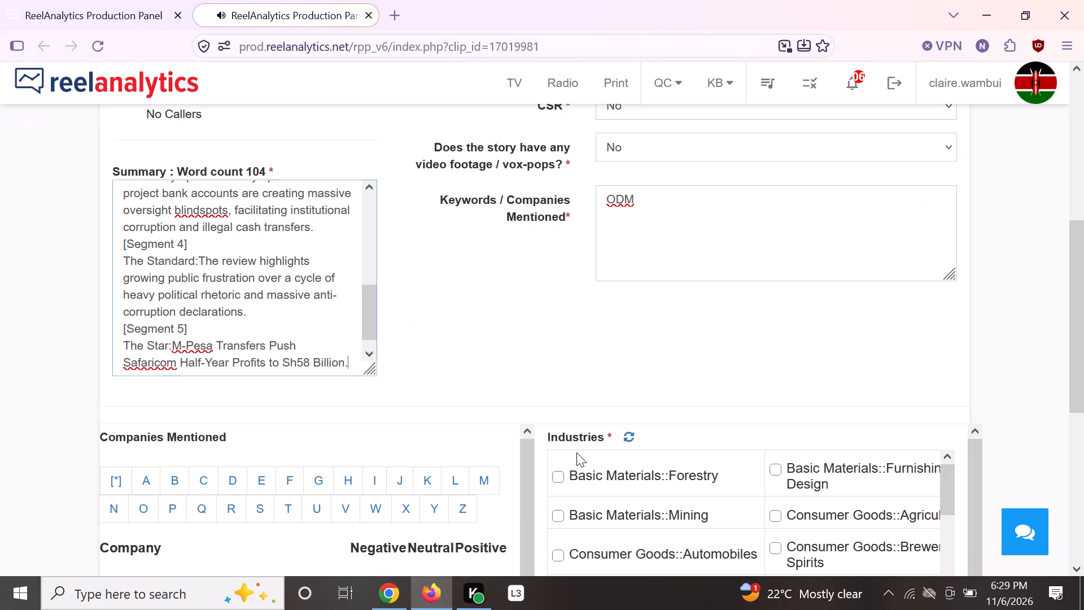
left_click(644, 204)
key("comma")
key("space")
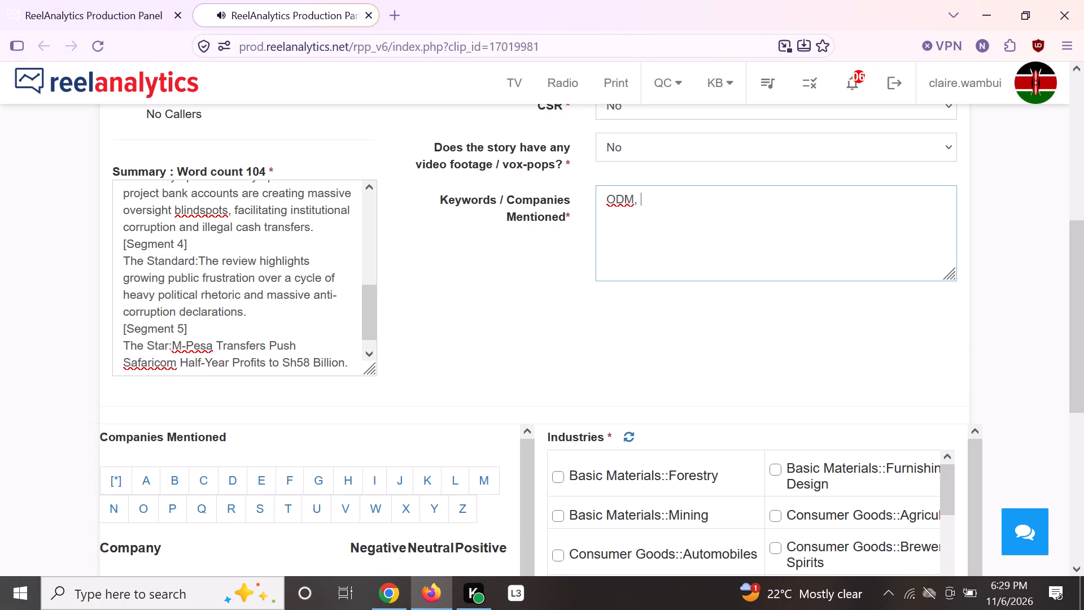
right_click(640, 195)
left_click(690, 317)
Add "Rigathi Gachagua", copied from the Chrome answer, to the keywords after William Ruto, separated by a comma and without the trailing colon.
key("comma")
key("space")
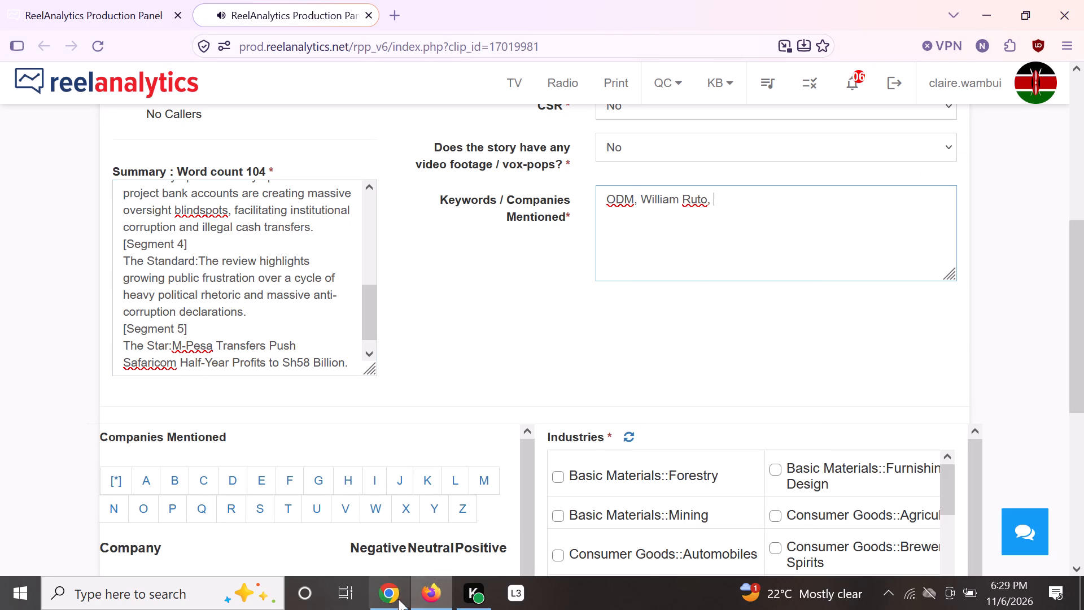
left_click(387, 594)
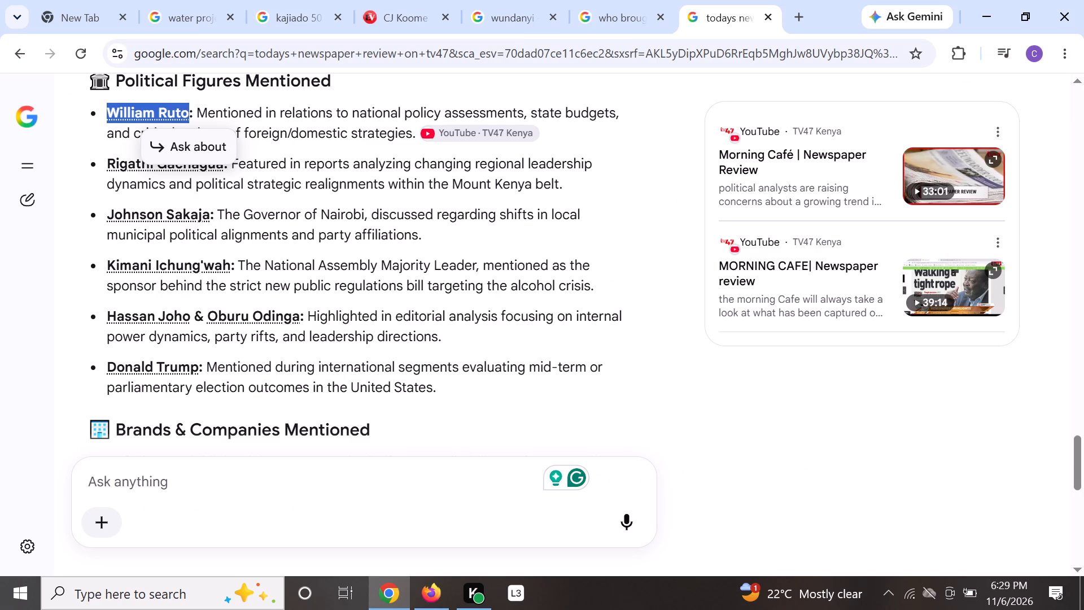
left_click(107, 157)
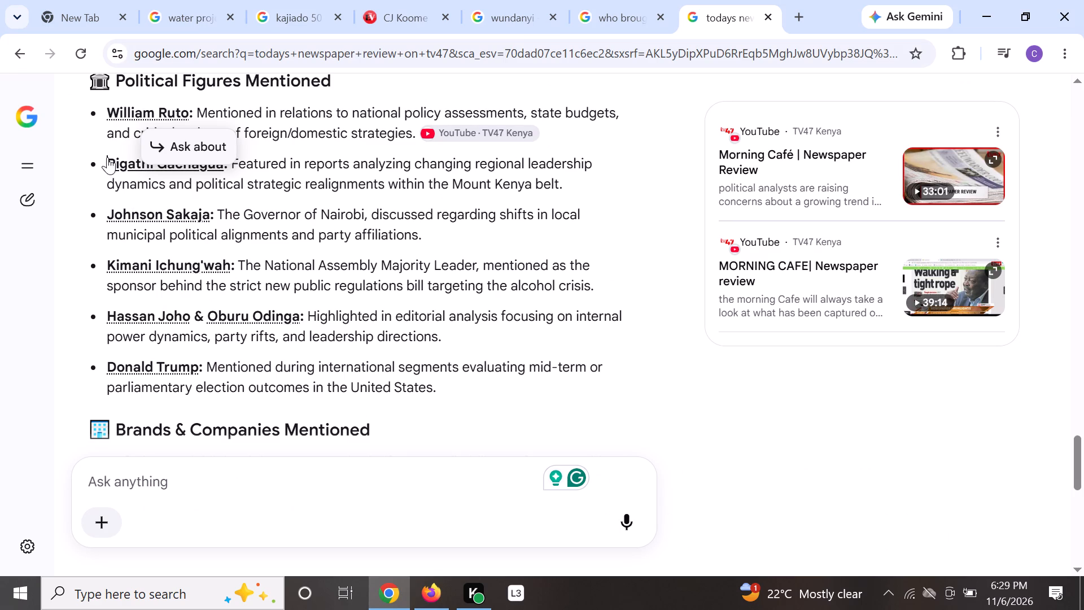
left_click_drag(107, 157, 224, 156)
left_click_drag(224, 156, 218, 159)
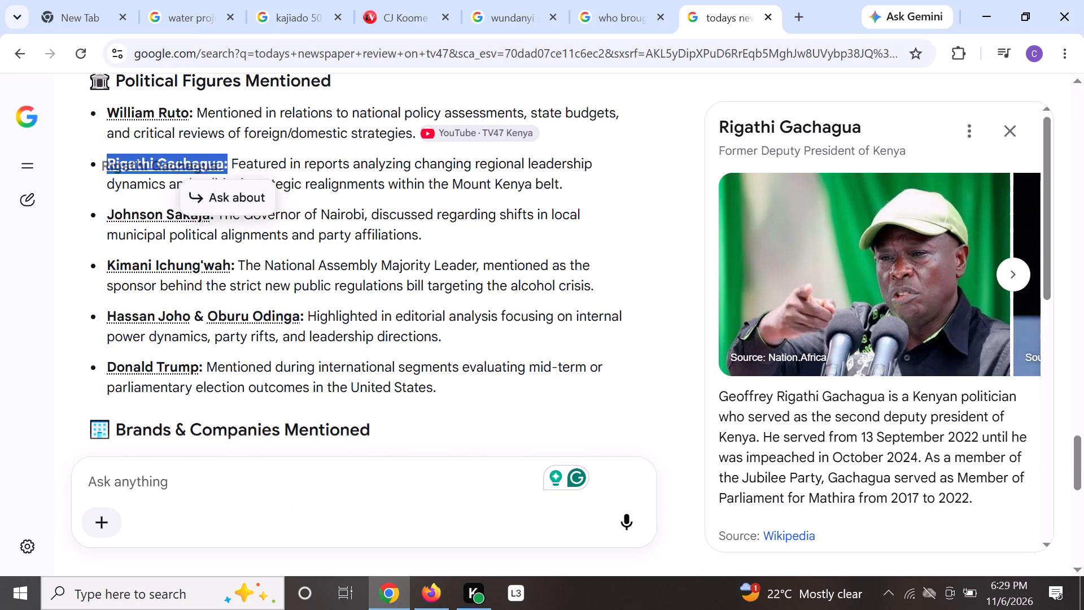
right_click(217, 160)
left_click(264, 187)
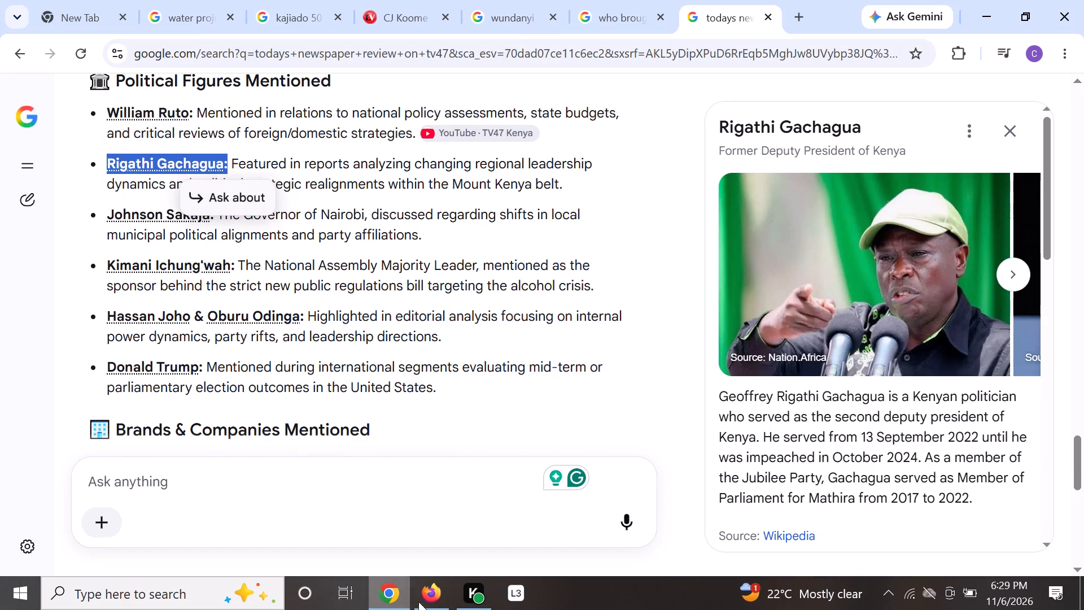
left_click(427, 602)
right_click(718, 204)
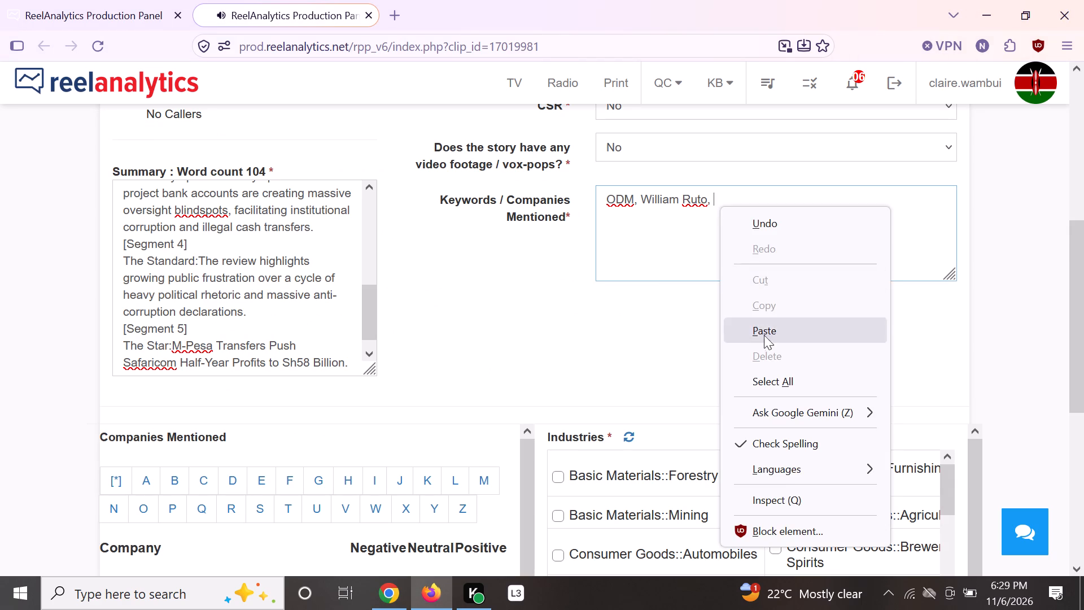
left_click(772, 328)
key("BackSpace")
Find Kalonzo Musyoka among the K companies by searching "alonzo" and tag him as a neutral mention.
scroll(270, 304, "down", 4)
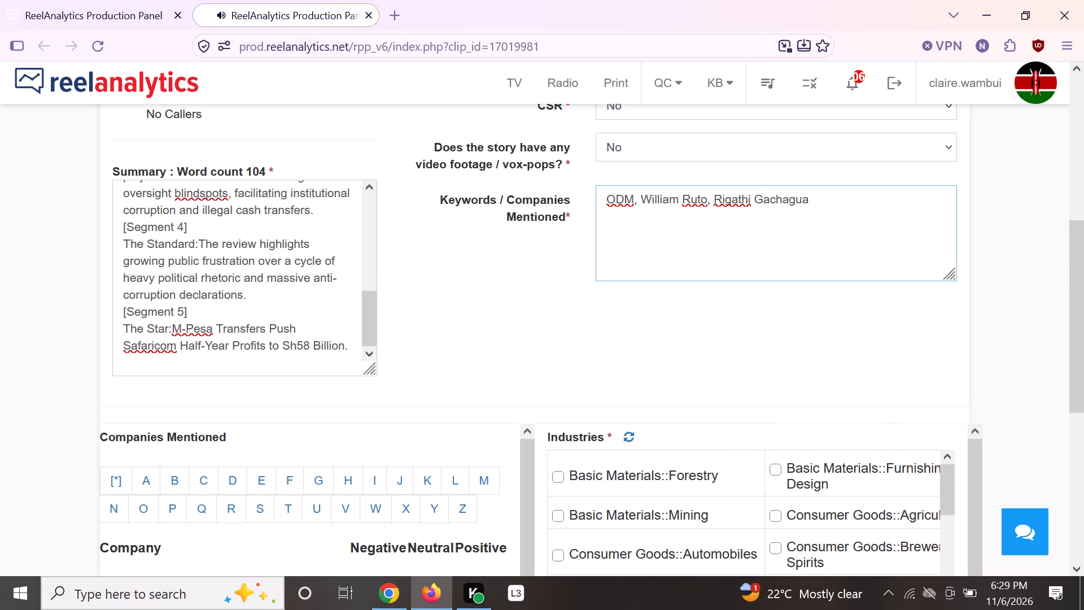
scroll(449, 337, "down", 3)
left_click(430, 213)
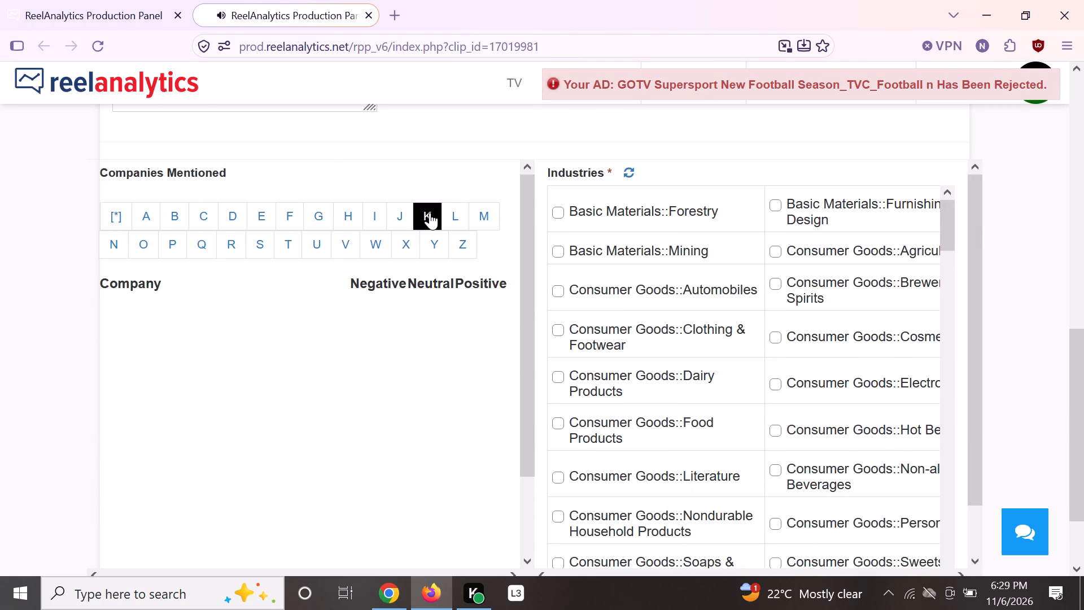
left_click(399, 306)
type("alonzo")
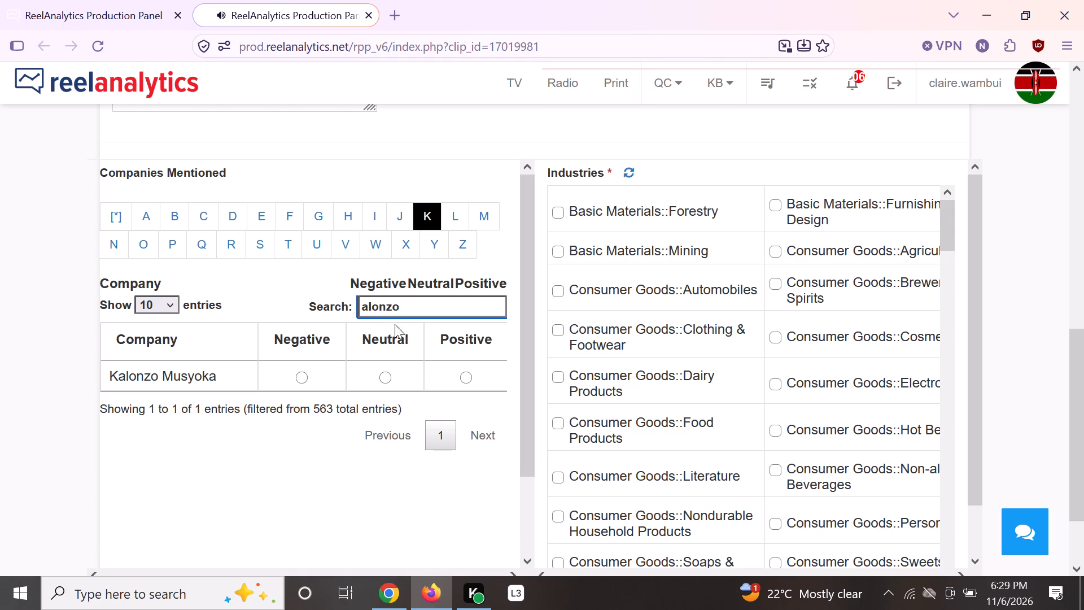
left_click(391, 378)
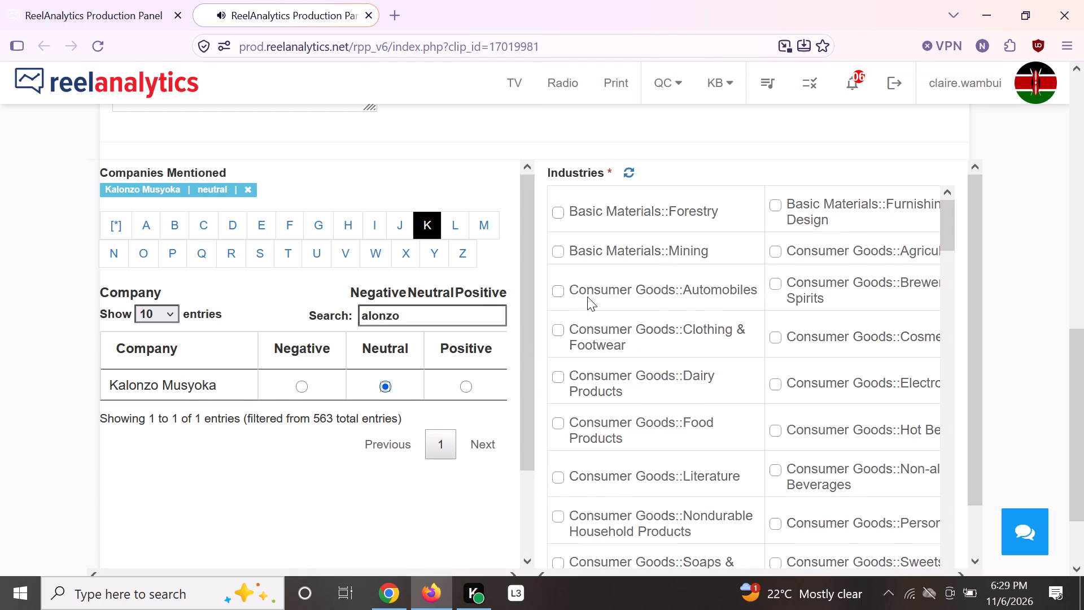
Assign the industries Governance::Law and Legal Matters and Politics::General politics to the clip.
left_click(557, 202)
left_click(786, 212)
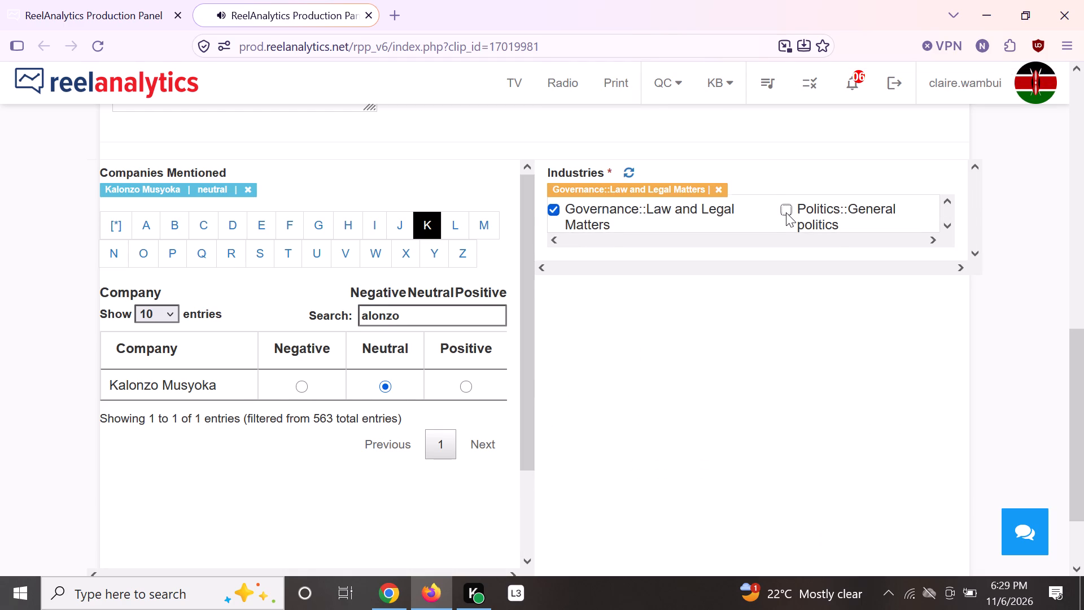
Find Raila Odinga among the R companies by searching "aila" and tag him as a neutral mention.
left_click(227, 252)
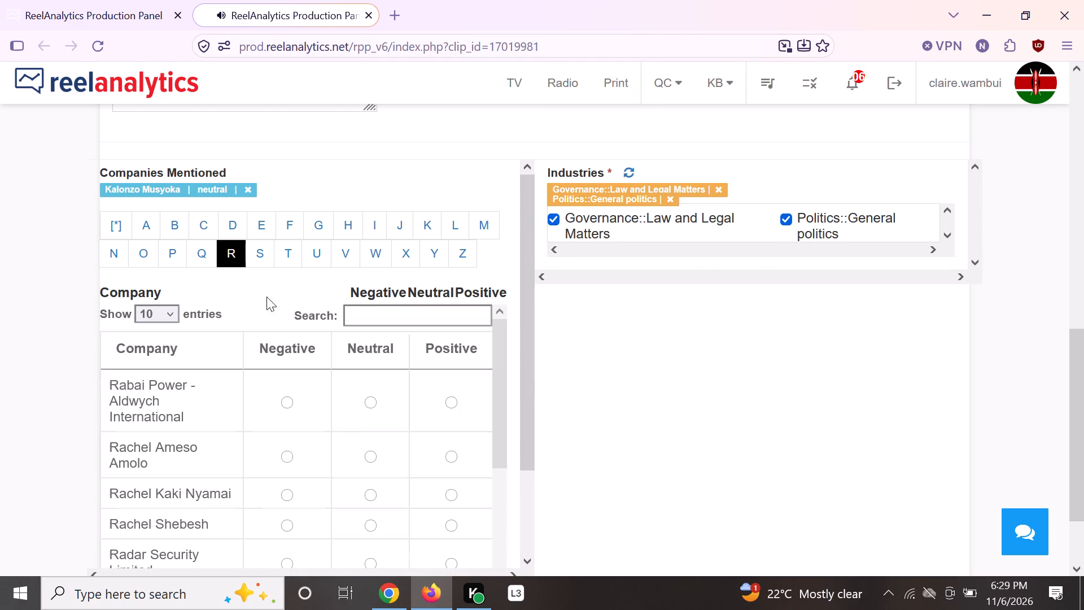
left_click(377, 311)
type("ail")
key("a")
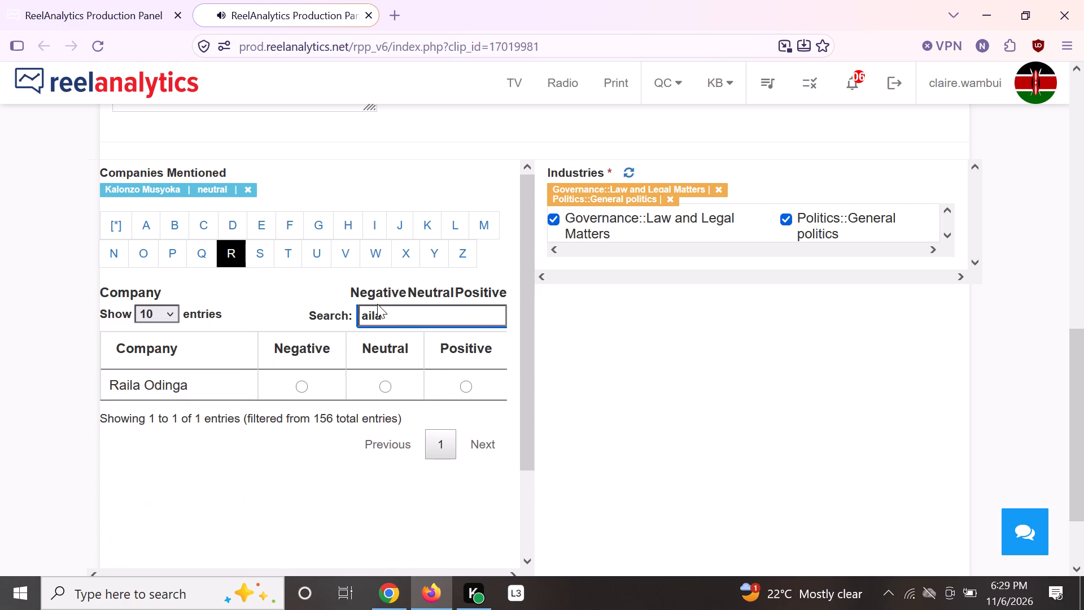
left_click(382, 386)
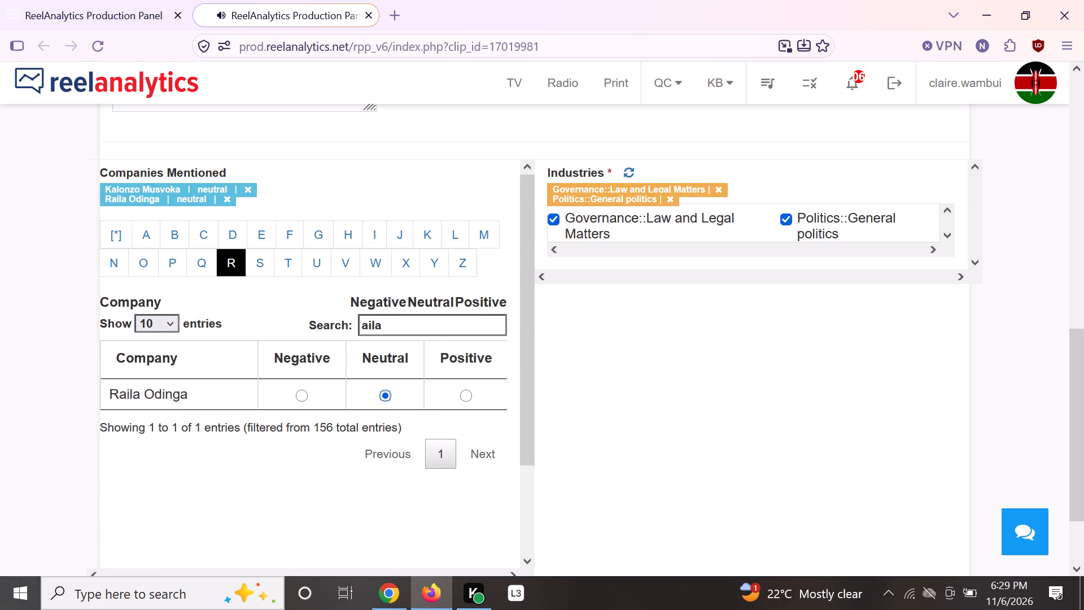
Assign the industries Governance::Human Rights, Governance::Regional Development, Politics::General politics, Governance::Legislature and Government::International Relations to the clip.
left_click(558, 217)
left_click(549, 248)
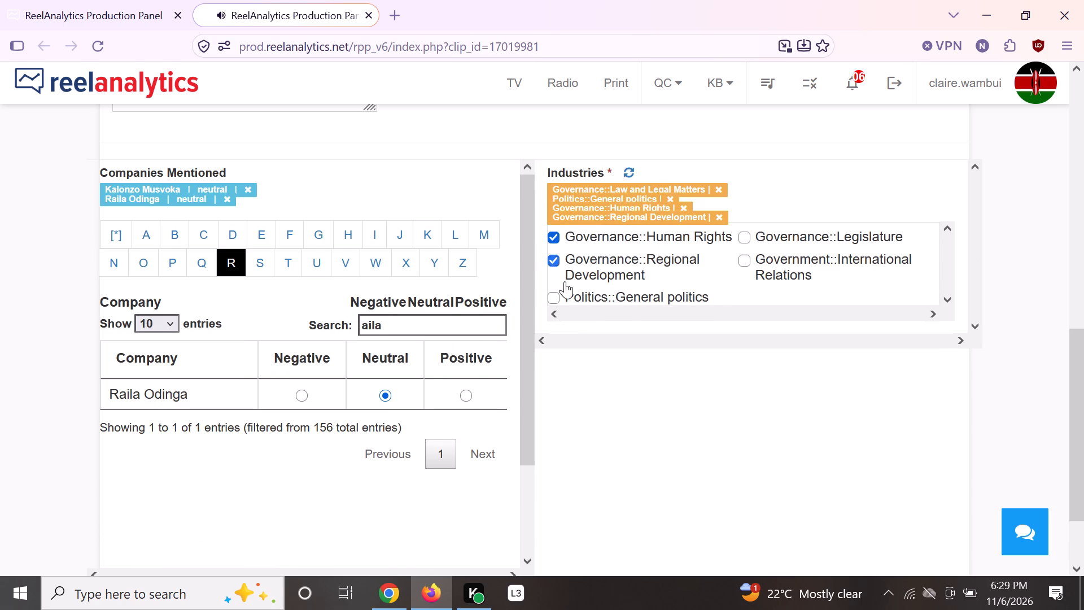
left_click(562, 292)
left_click(743, 234)
left_click(742, 270)
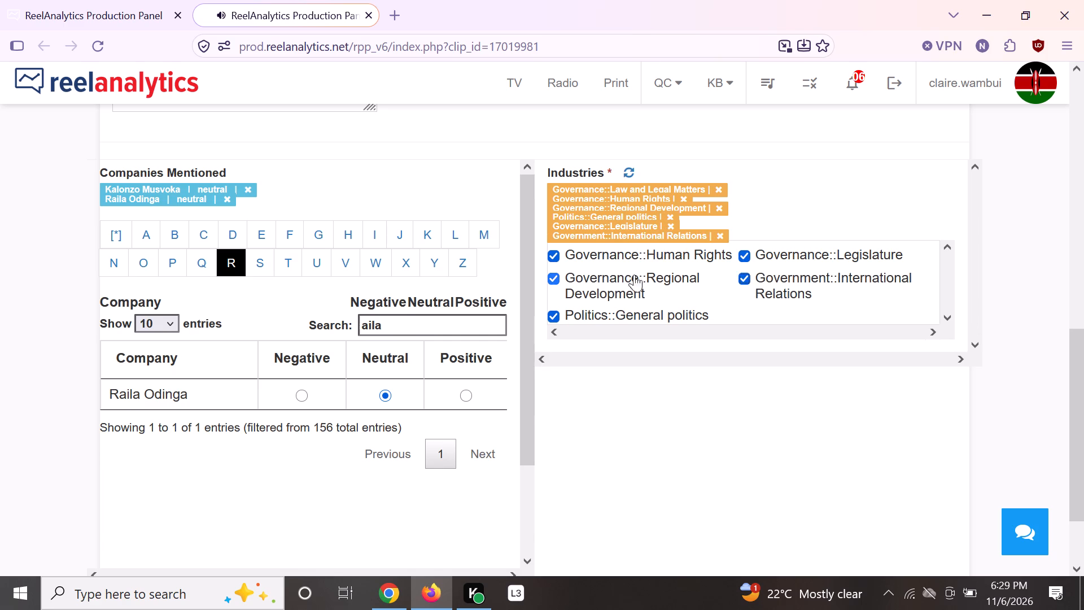
Review the clip's summary segments against The Standard, People Daily and The Star stories in the Chrome answer.
scroll(440, 271, "up", 4)
scroll(244, 354, "up", 2)
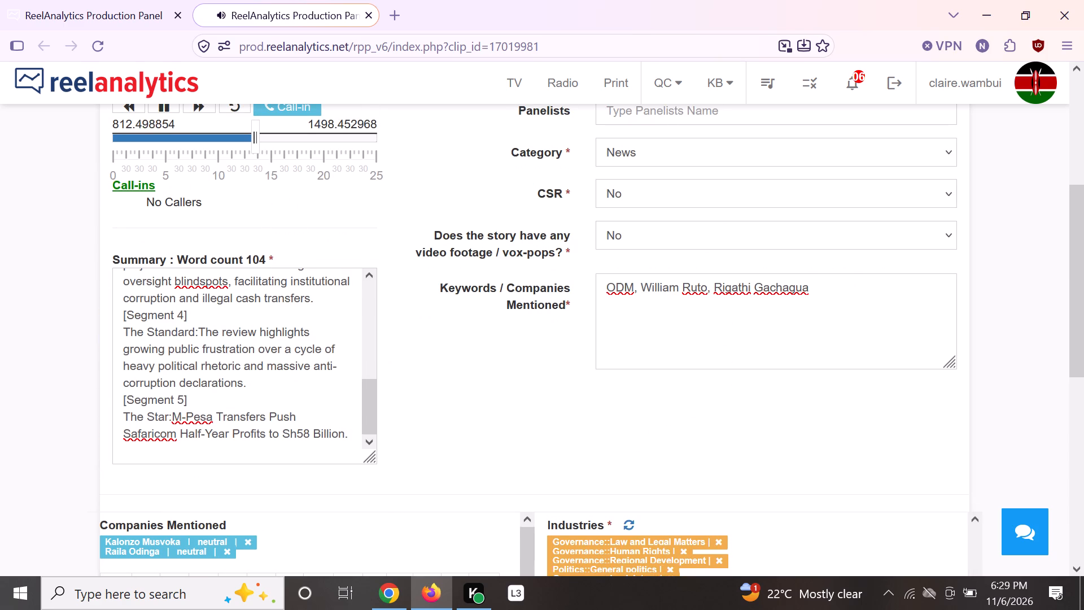
scroll(246, 354, "up", 3)
scroll(241, 368, "down", 1)
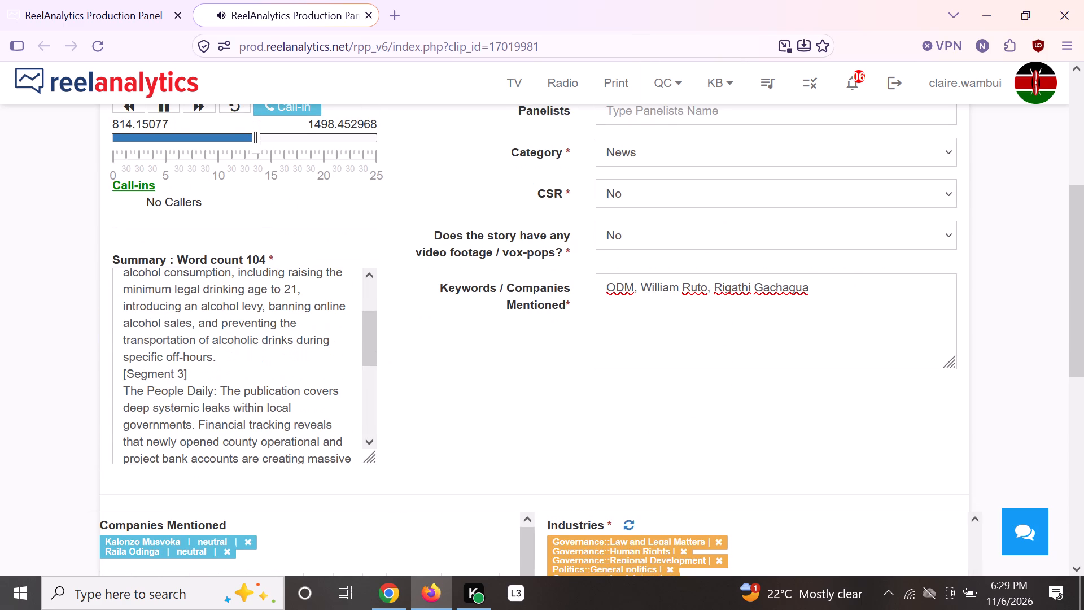
scroll(238, 370, "down", 1)
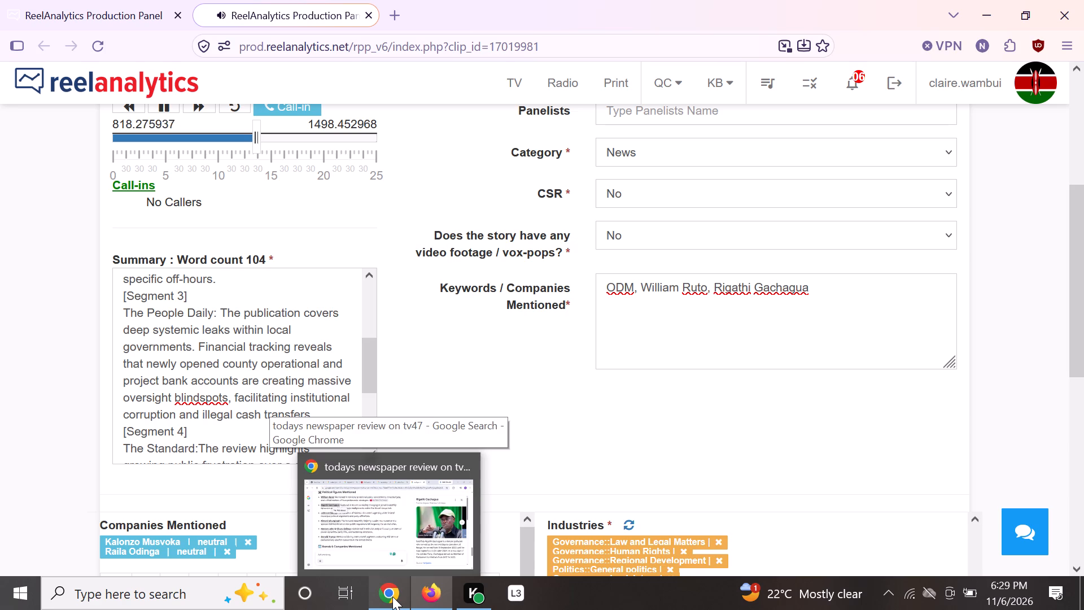
left_click(392, 596)
scroll(351, 297, "up", 3)
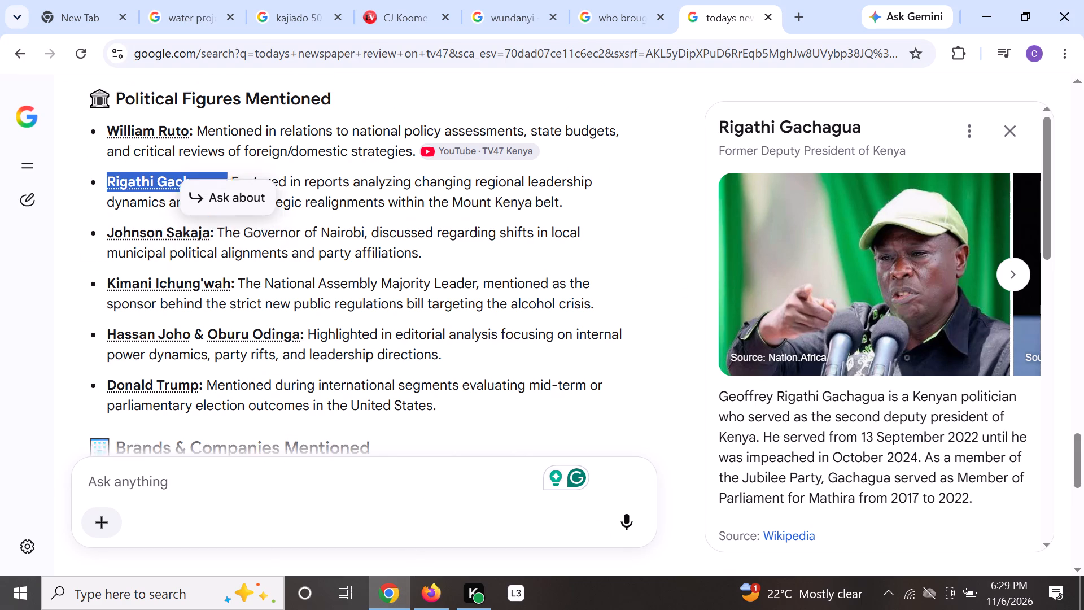
scroll(351, 297, "up", 1)
scroll(358, 293, "down", 1)
scroll(358, 293, "up", 10)
scroll(440, 302, "up", 3)
scroll(468, 310, "down", 1)
scroll(468, 310, "up", 4)
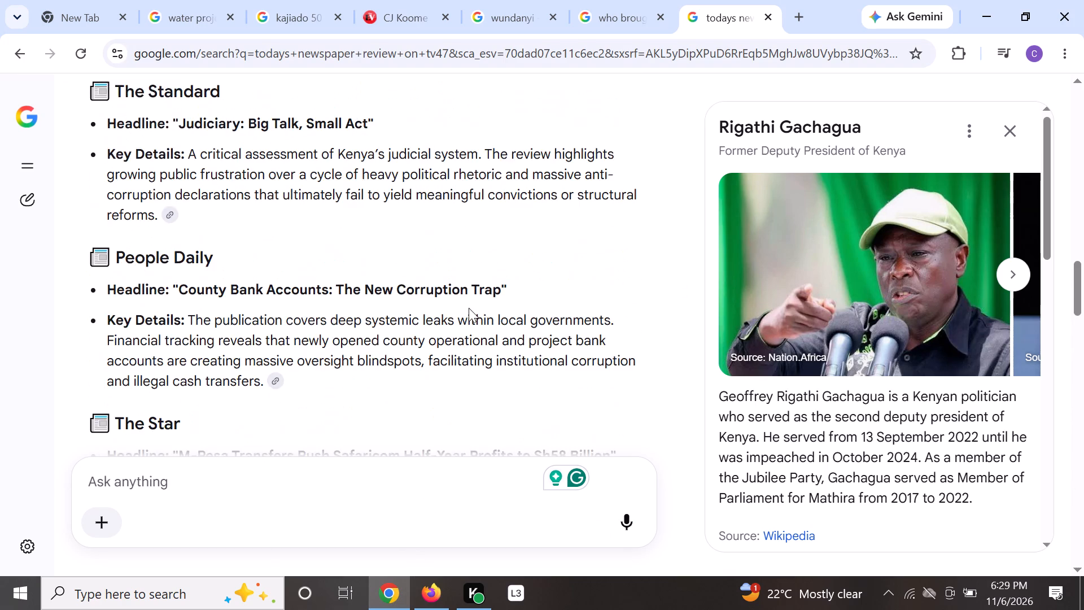
scroll(469, 308, "up", 5)
scroll(466, 317, "down", 4)
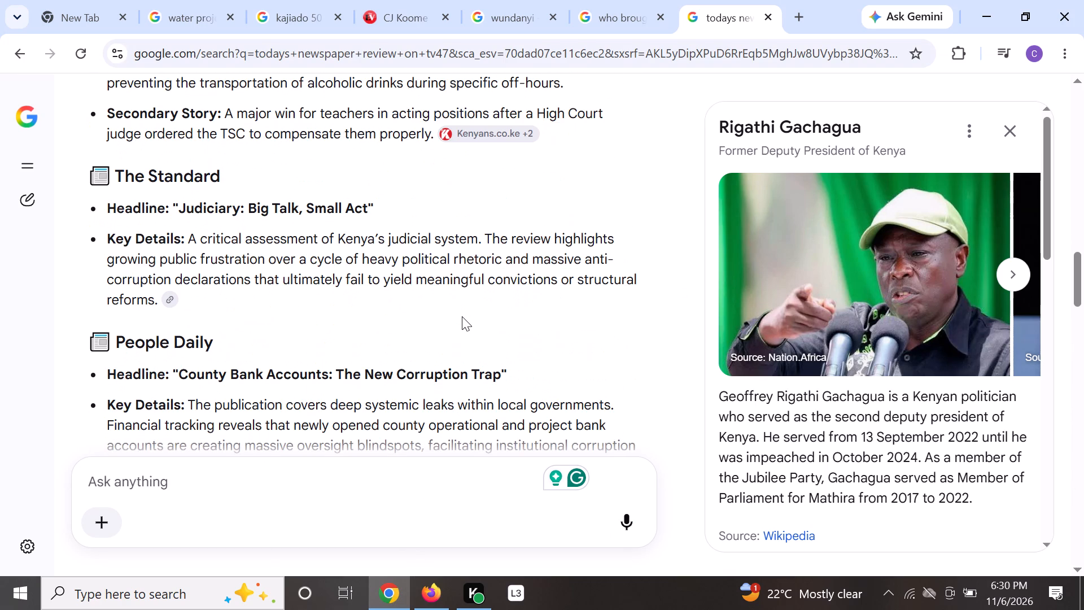
scroll(462, 317, "down", 2)
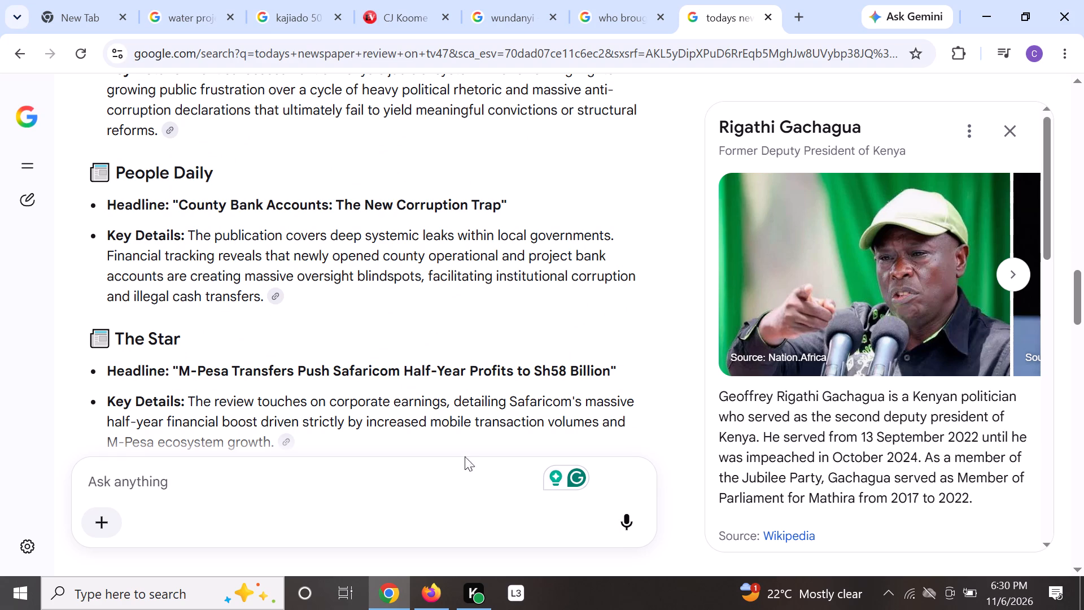
Examine the political figures and the brands and companies mentioned in the Chrome answer for further mentions to tag.
left_click(421, 587)
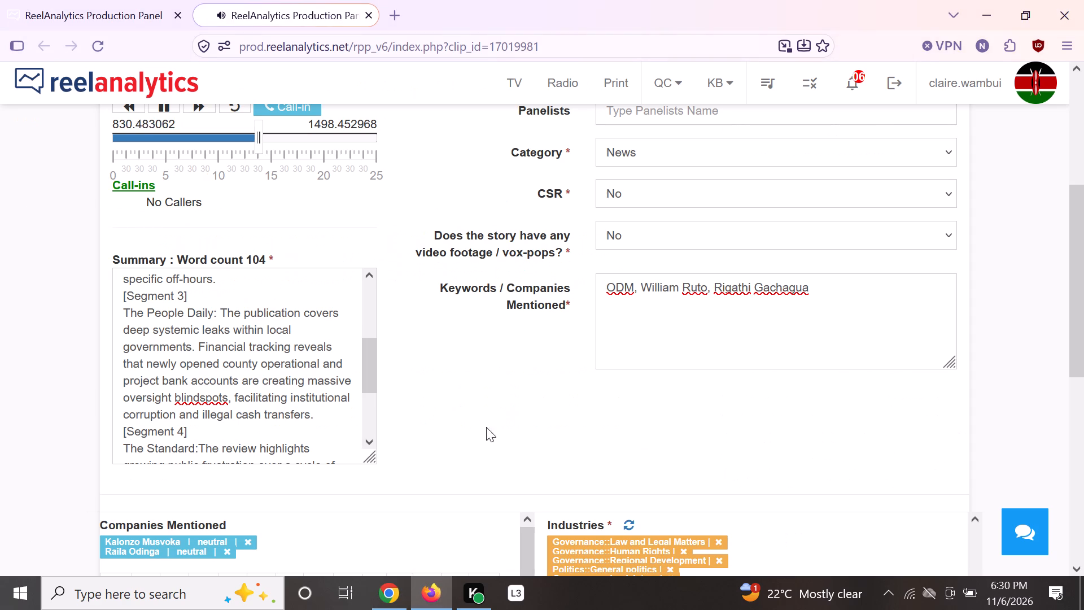
left_click(386, 603)
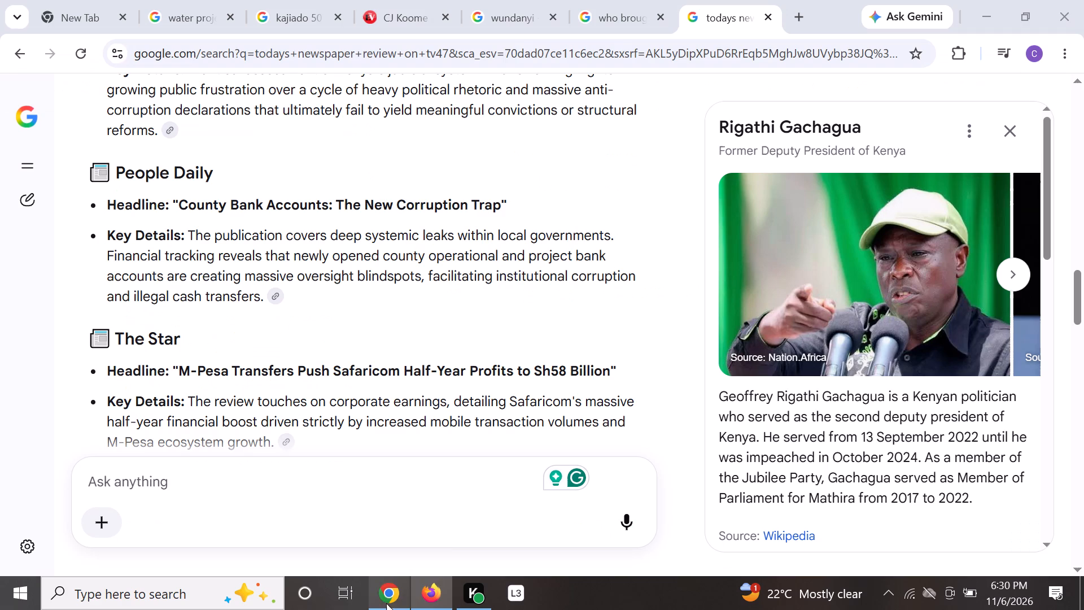
scroll(504, 356, "down", 2)
scroll(515, 349, "up", 1)
scroll(515, 349, "down", 17)
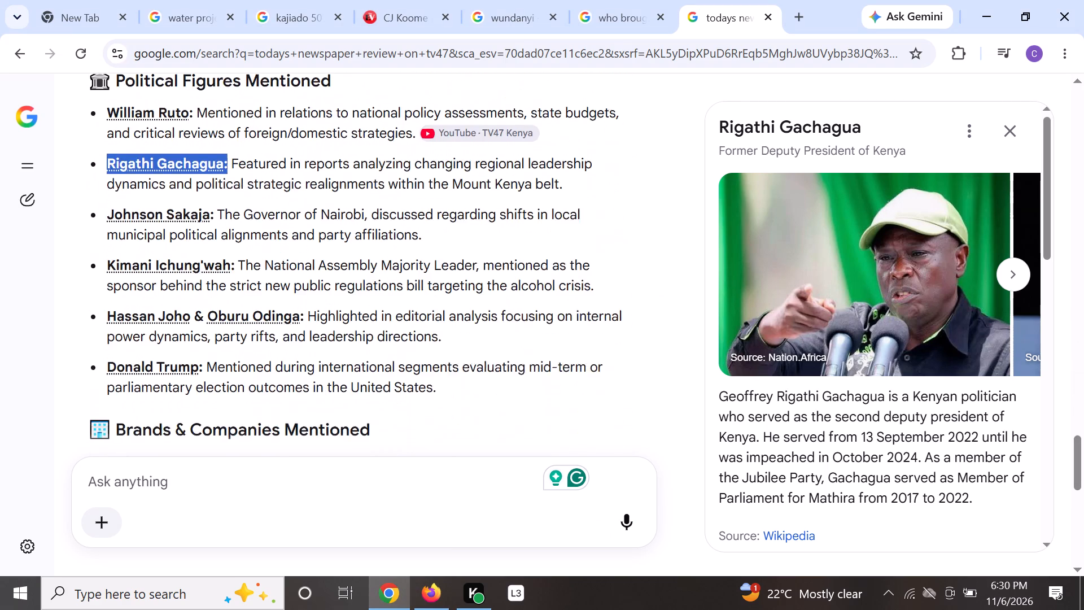
scroll(500, 346, "down", 4)
scroll(501, 350, "up", 1)
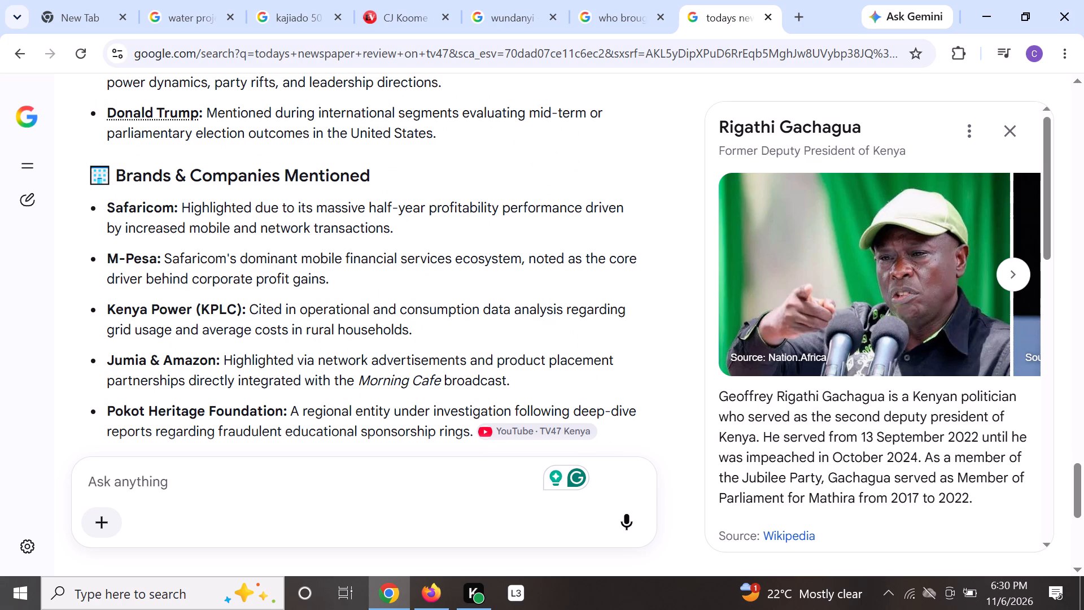
scroll(469, 319, "down", 1)
Back in Firefox, find Safaricom among the S companies by searching "afaricom" and tag it as a neutral mention.
left_click(421, 601)
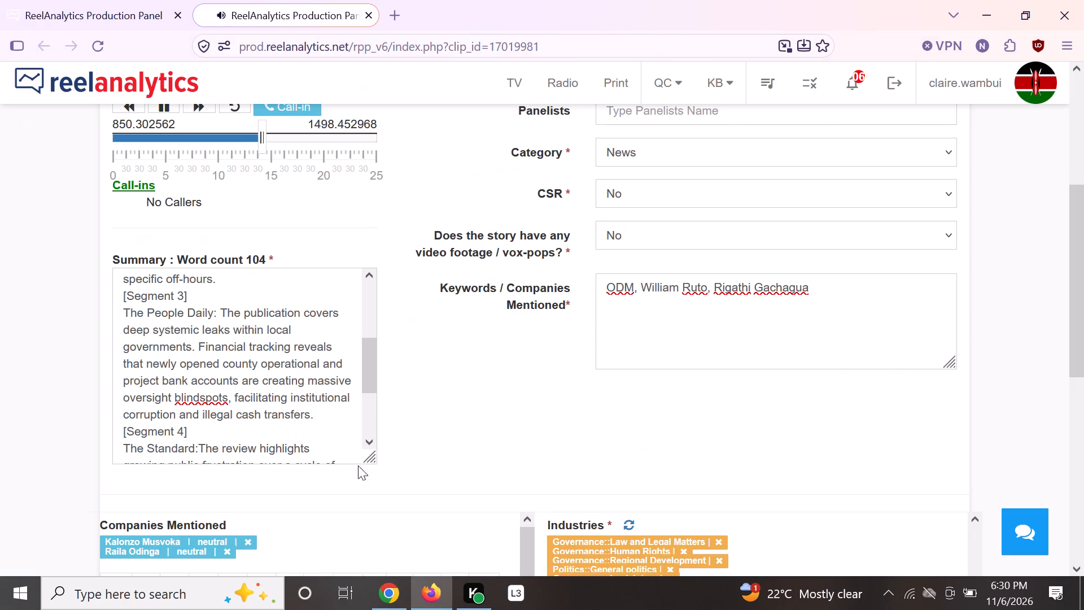
scroll(543, 354, "down", 2)
scroll(545, 355, "up", 1)
scroll(545, 356, "down", 3)
left_click(258, 267)
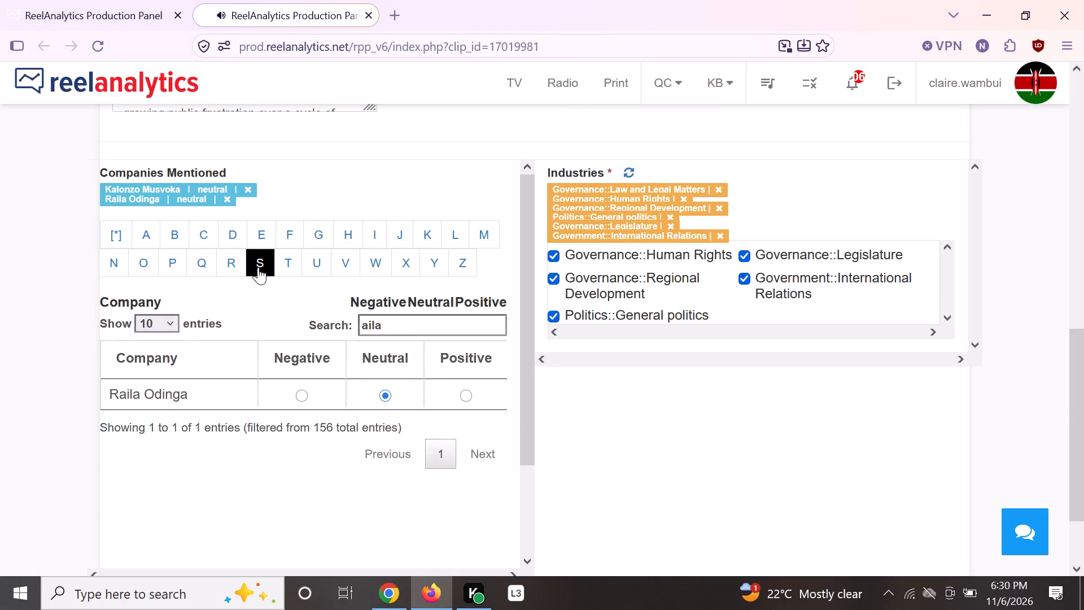
left_click(425, 323)
type("afar")
type("icom")
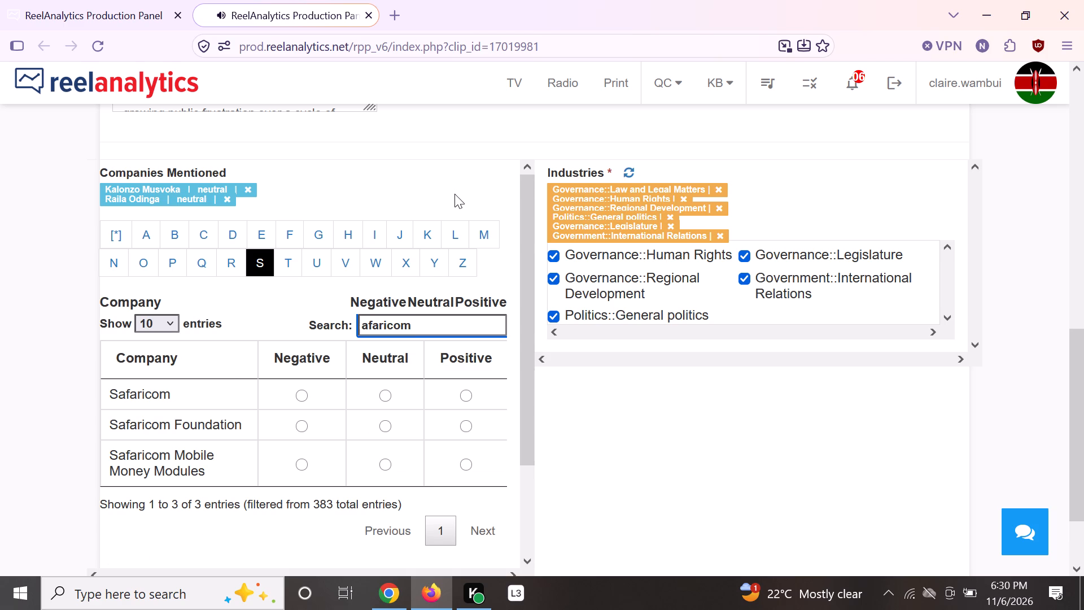
left_click(387, 391)
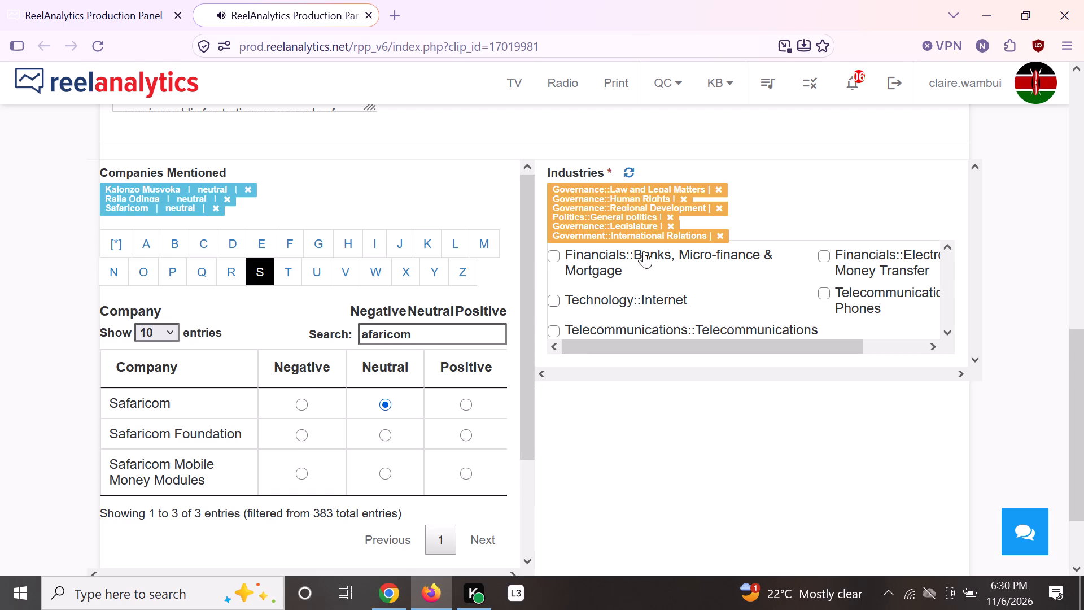
Assign the industries Financials::Banks, Micro-finance & Mortgage, Technology::Internet, Financials::Electronic Money Transfer, Telecommunications::Mobile Phones and Telecommunications::Telecommunications to the clip.
left_click(561, 249)
left_click(553, 308)
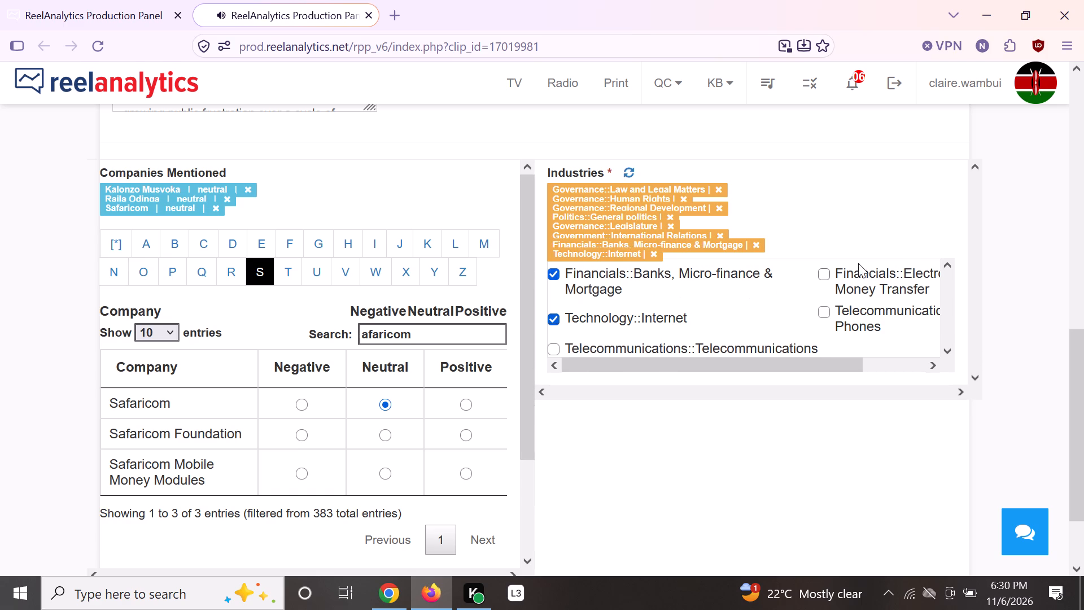
left_click(828, 271)
left_click(815, 320)
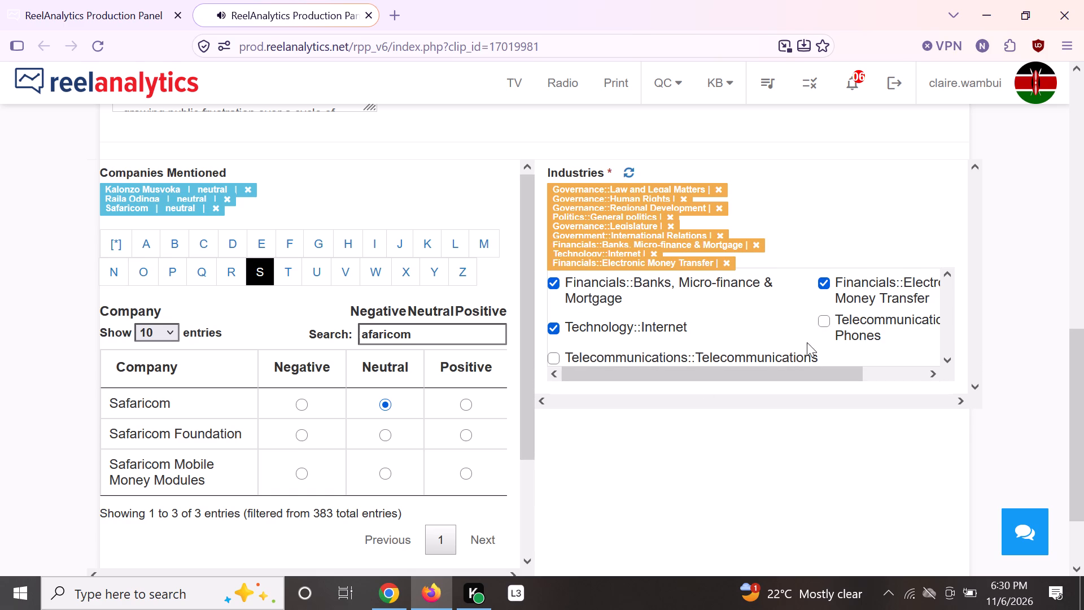
left_click(820, 317)
left_click(551, 368)
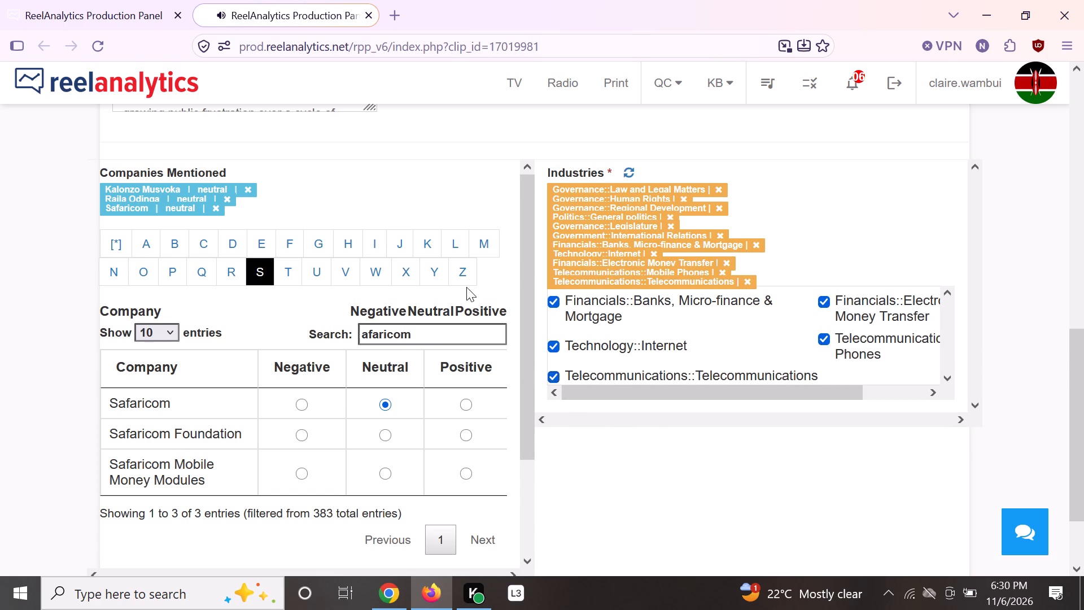
Check the clip form, and examine the brands, government entities and institutions listed in the Chrome answer.
scroll(454, 272, "up", 5)
scroll(482, 286, "down", 1)
scroll(482, 286, "up", 1)
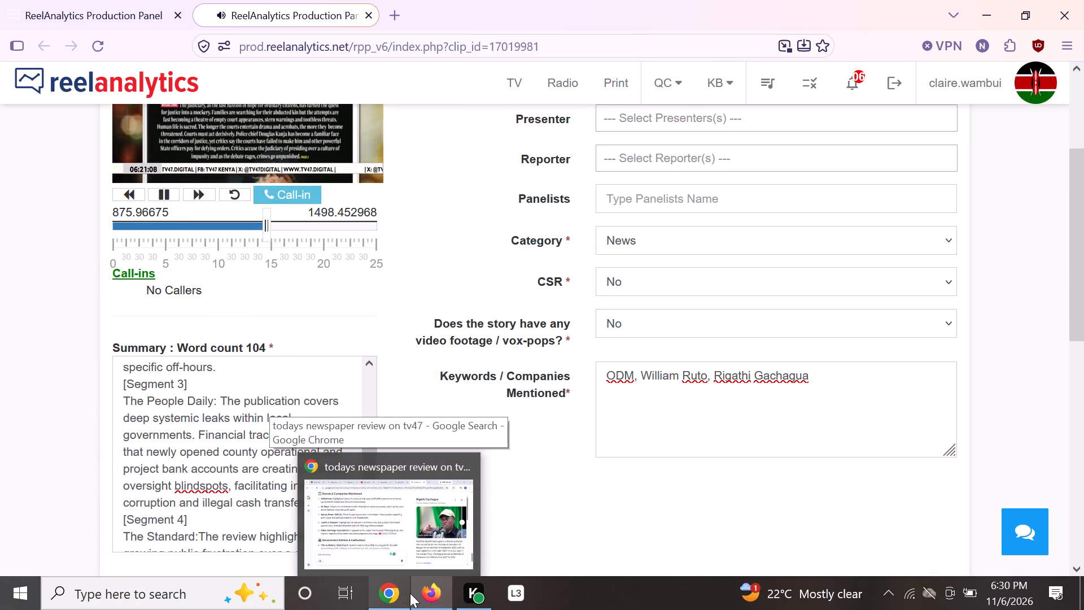
left_click(400, 600)
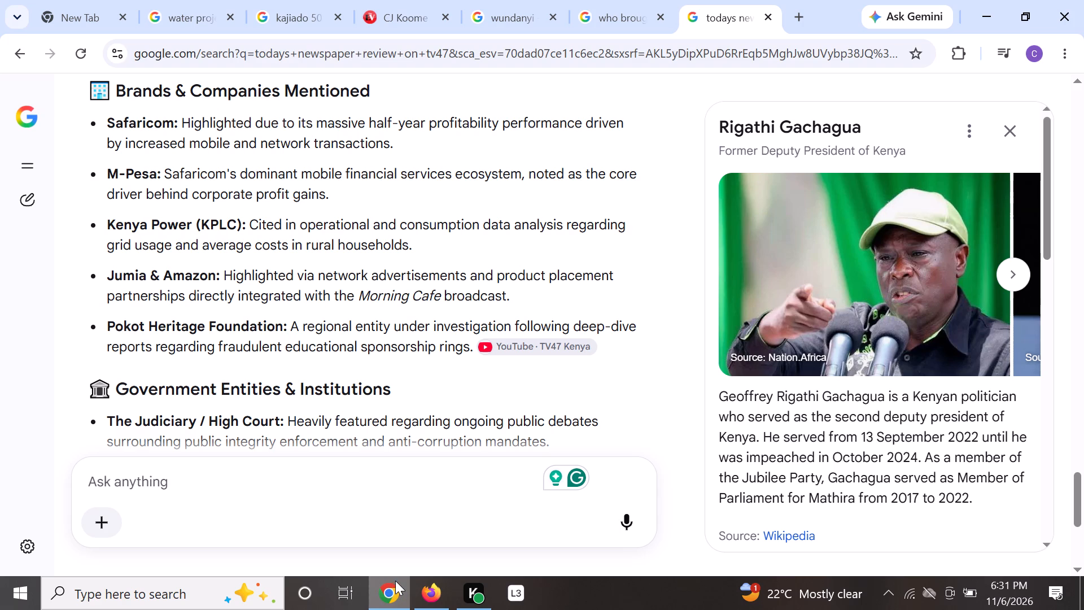
scroll(374, 323, "down", 3)
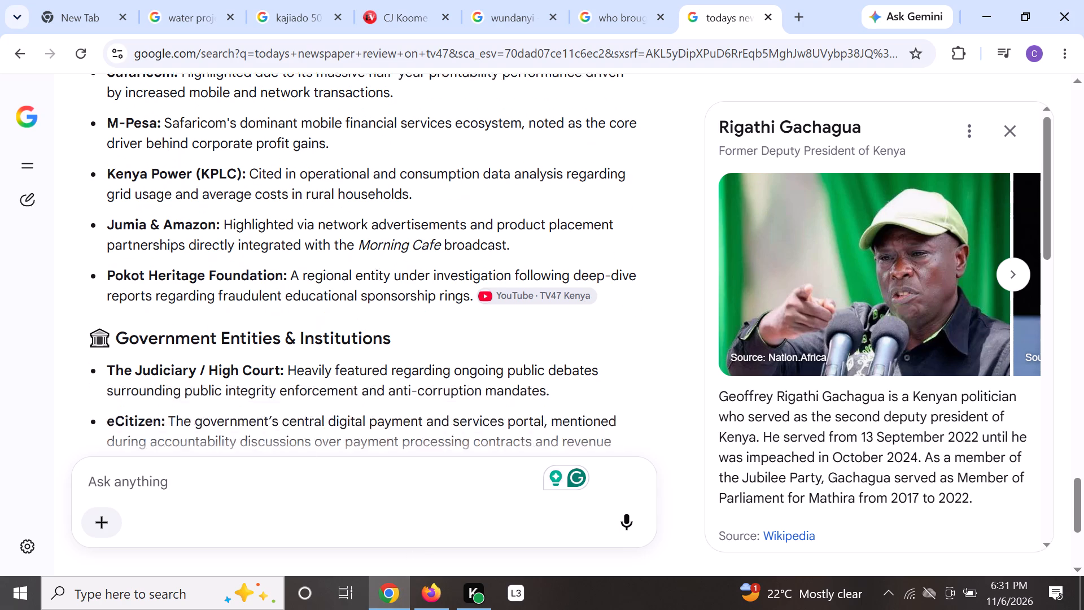
scroll(376, 319, "down", 1)
scroll(377, 319, "up", 1)
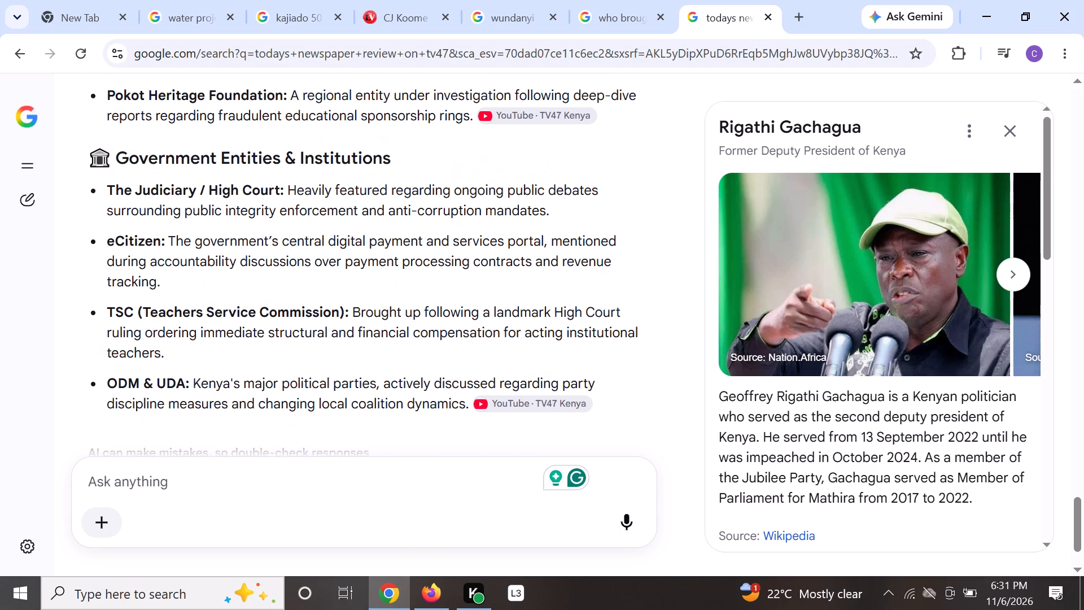